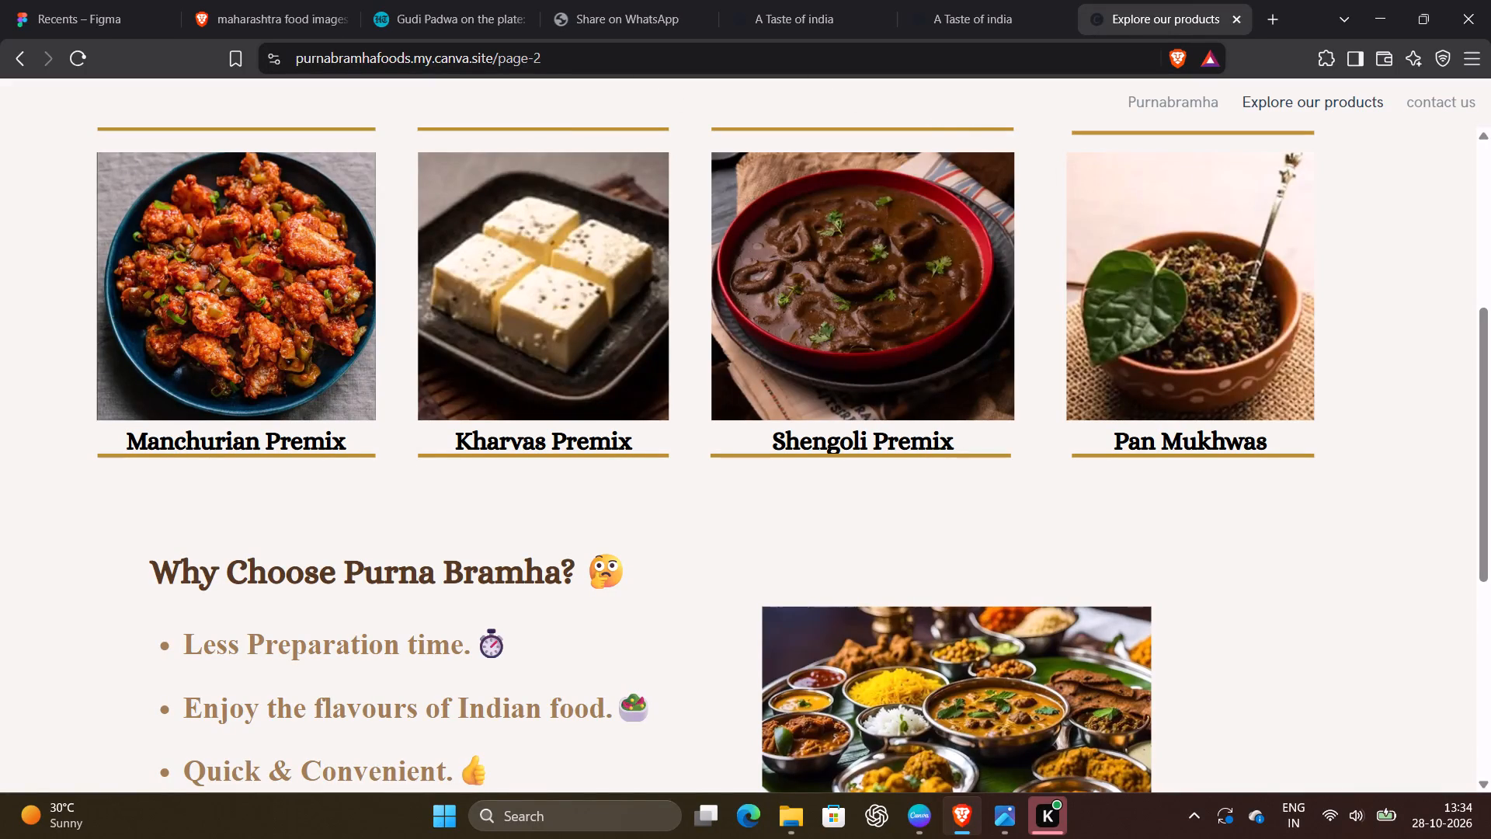
# Copy the published products page address, purnabramhafoods.my.canva.site/page-2, and set it as the Explore Our Products button's link in Canva.
pyautogui.moveTo(297, 59); pyautogui.dragTo(549, 85)
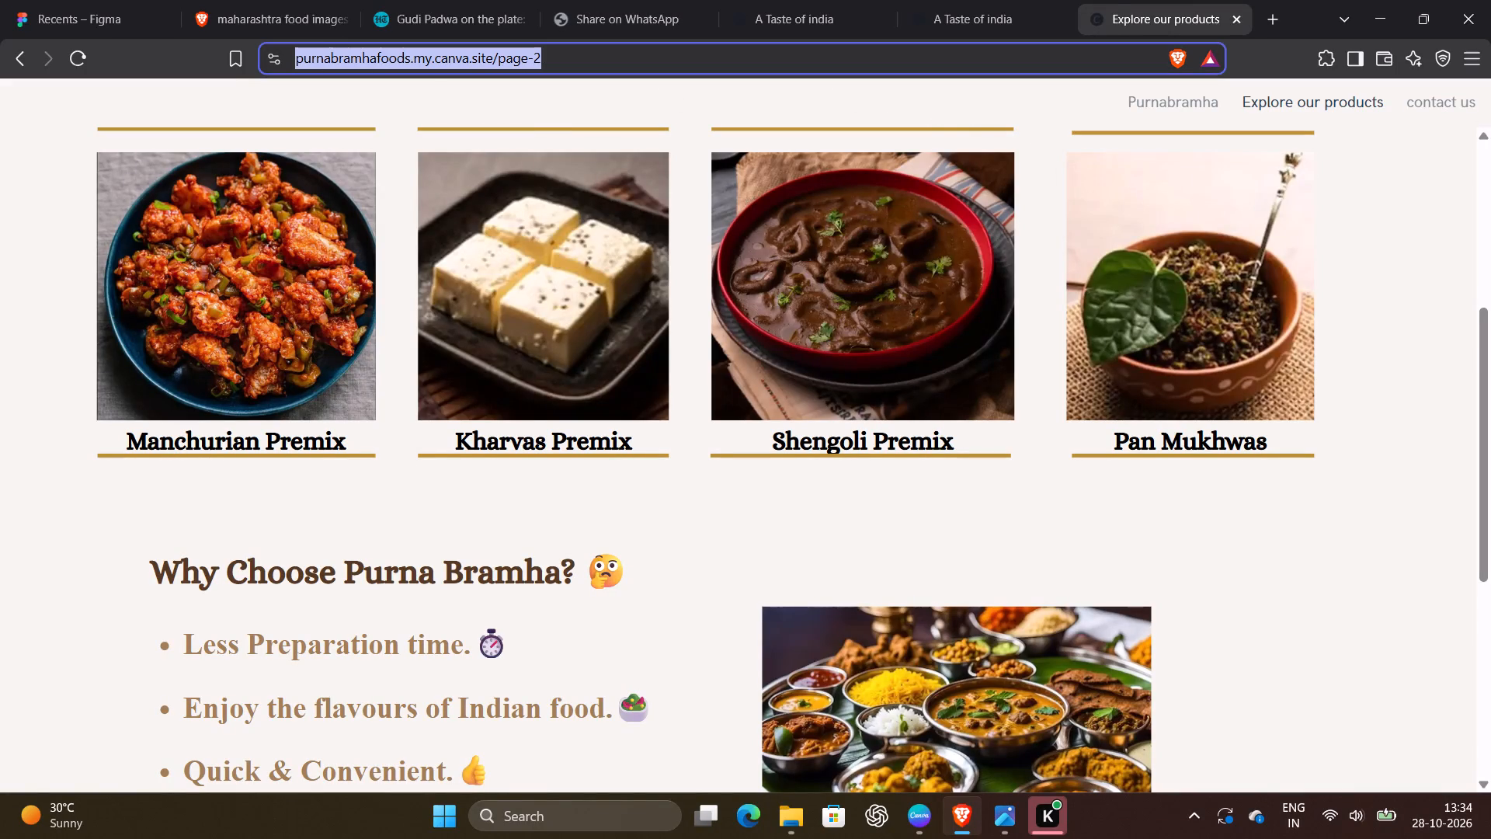
pyautogui.moveTo(549, 85); pyautogui.dragTo(551, 85)
pyautogui.hotkey('ctrl', 'c')
pyautogui.click(913, 808)
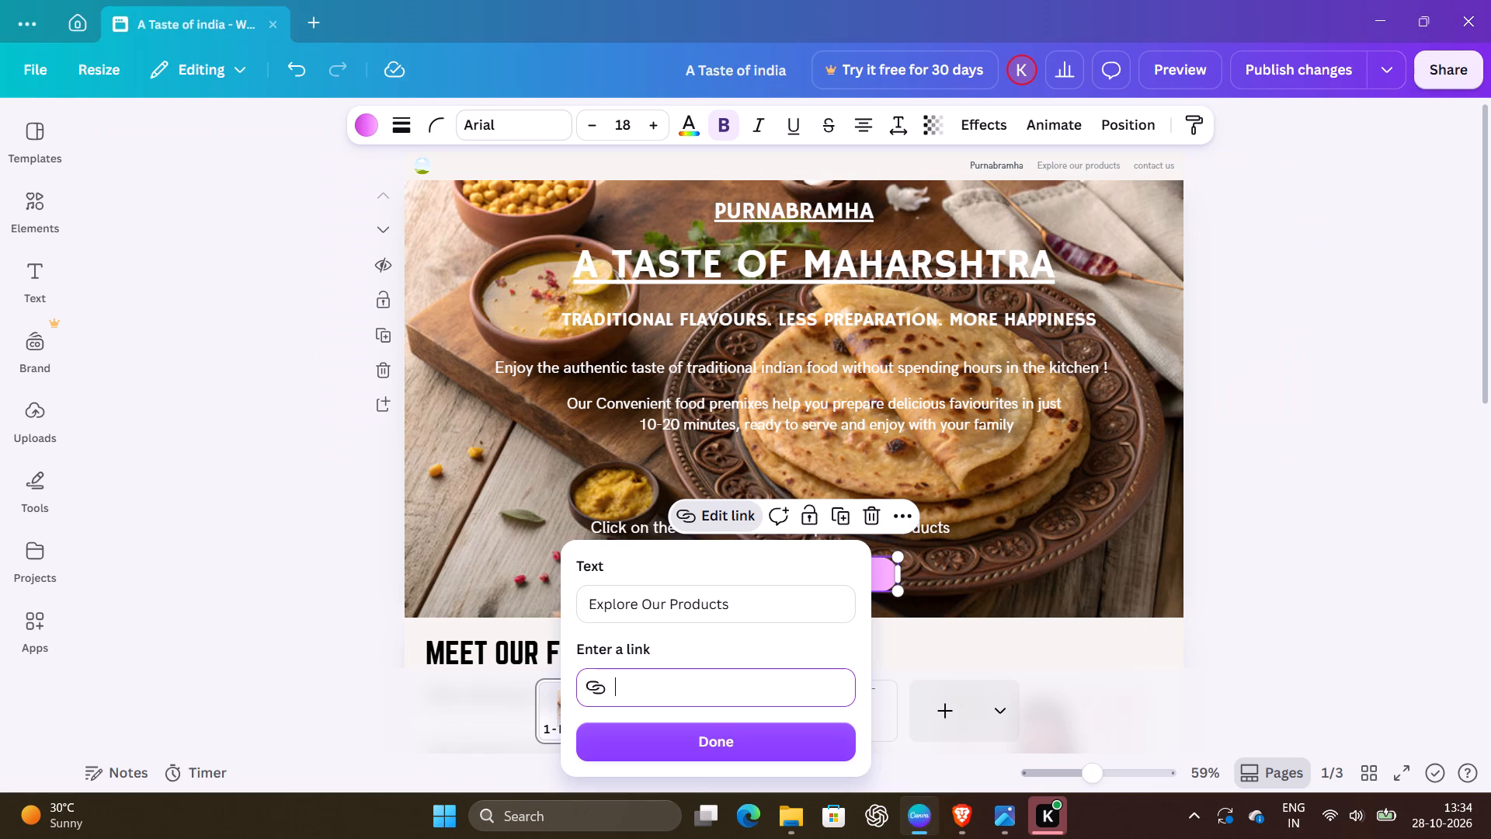
pyautogui.hotkey('ctrl', 'v')
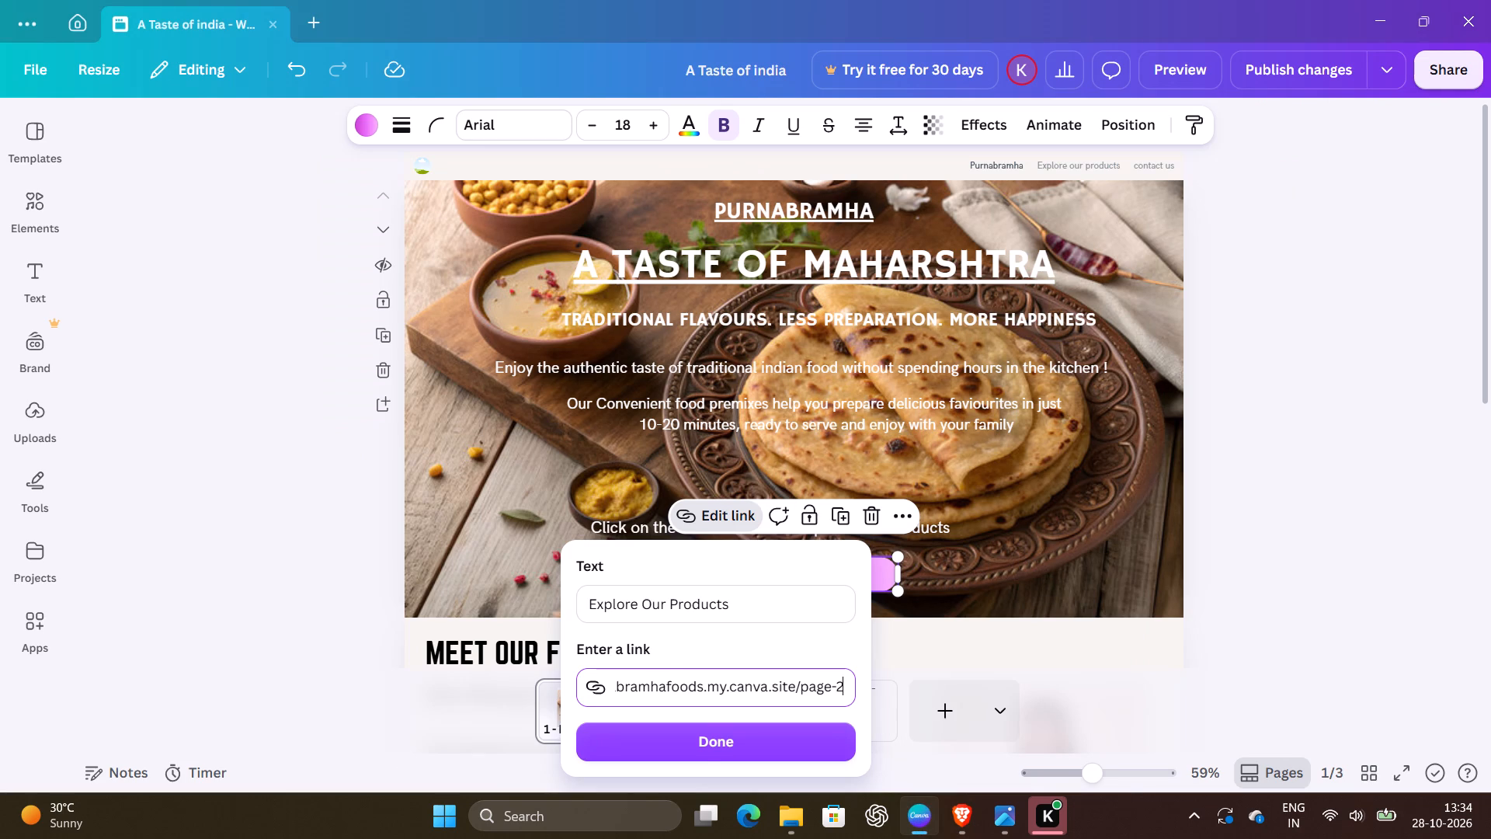
pyautogui.click(709, 750)
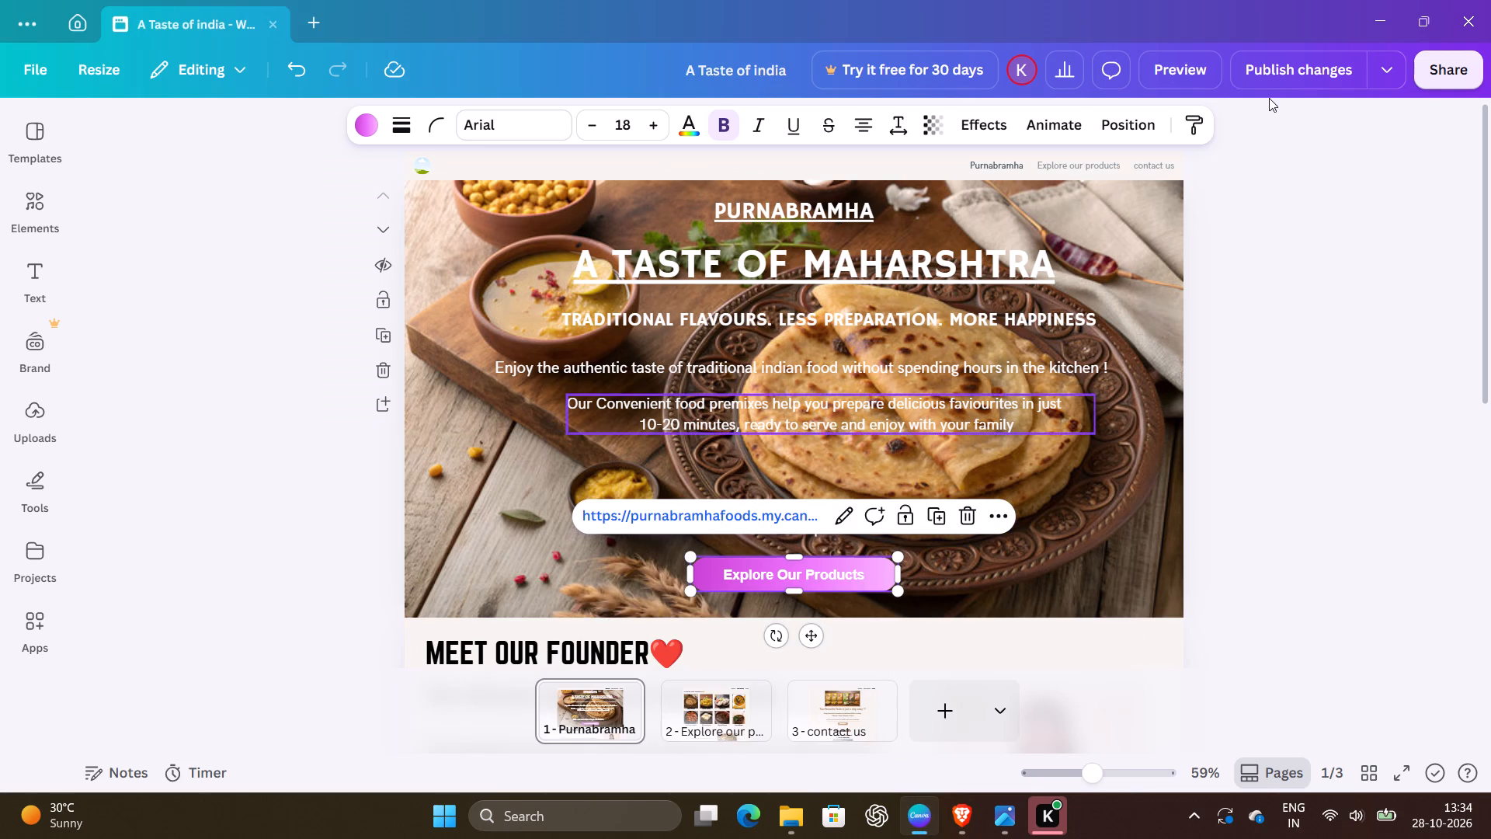
# Preview the website, checking where the Explore Our Products button leads and reviewing the Meet Our Founder section.
pyautogui.click(1164, 61)
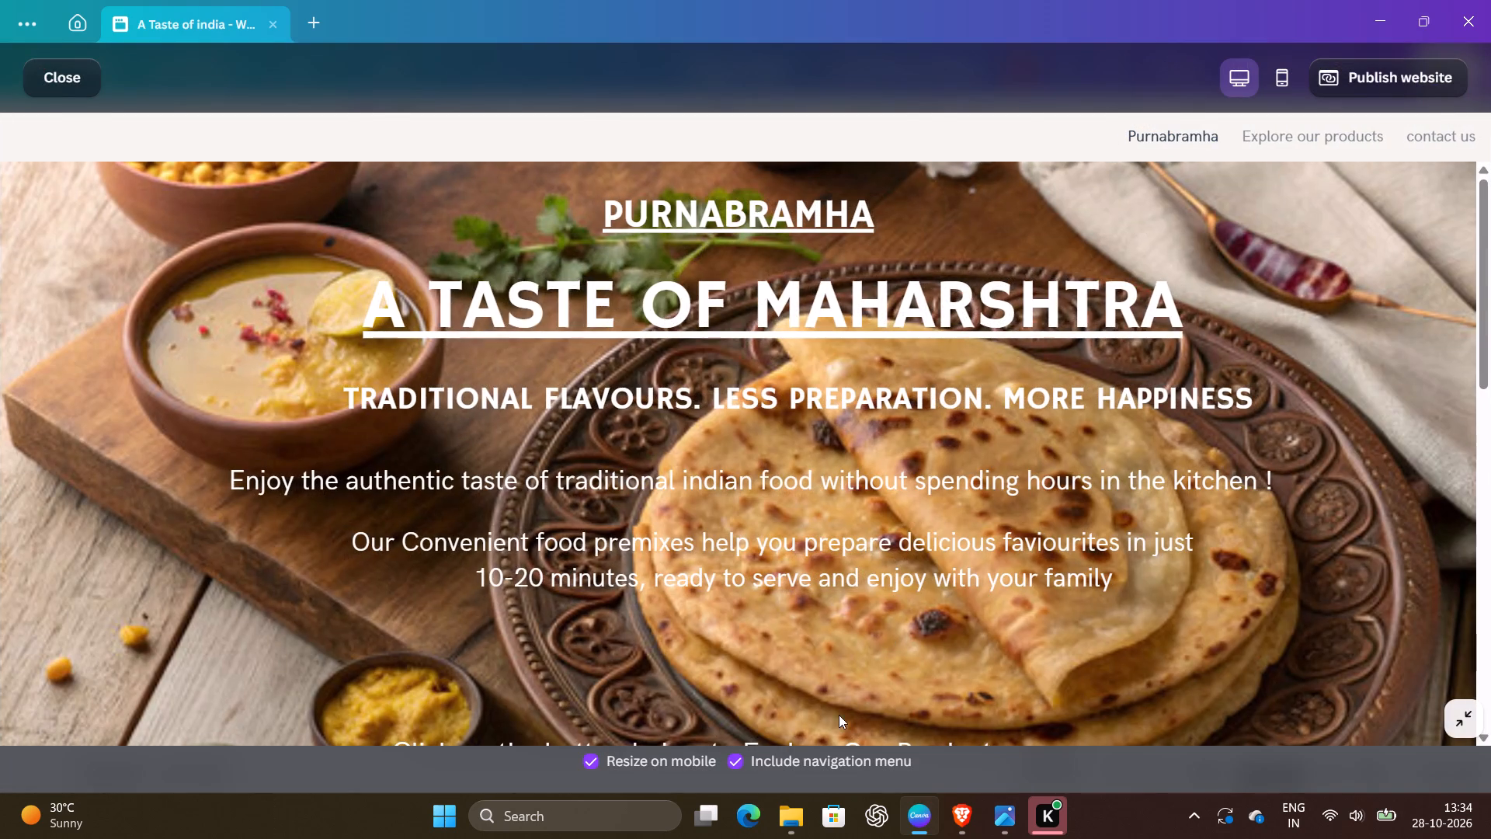
pyautogui.scroll(-5, 839, 715)
pyautogui.scroll(2, 807, 651)
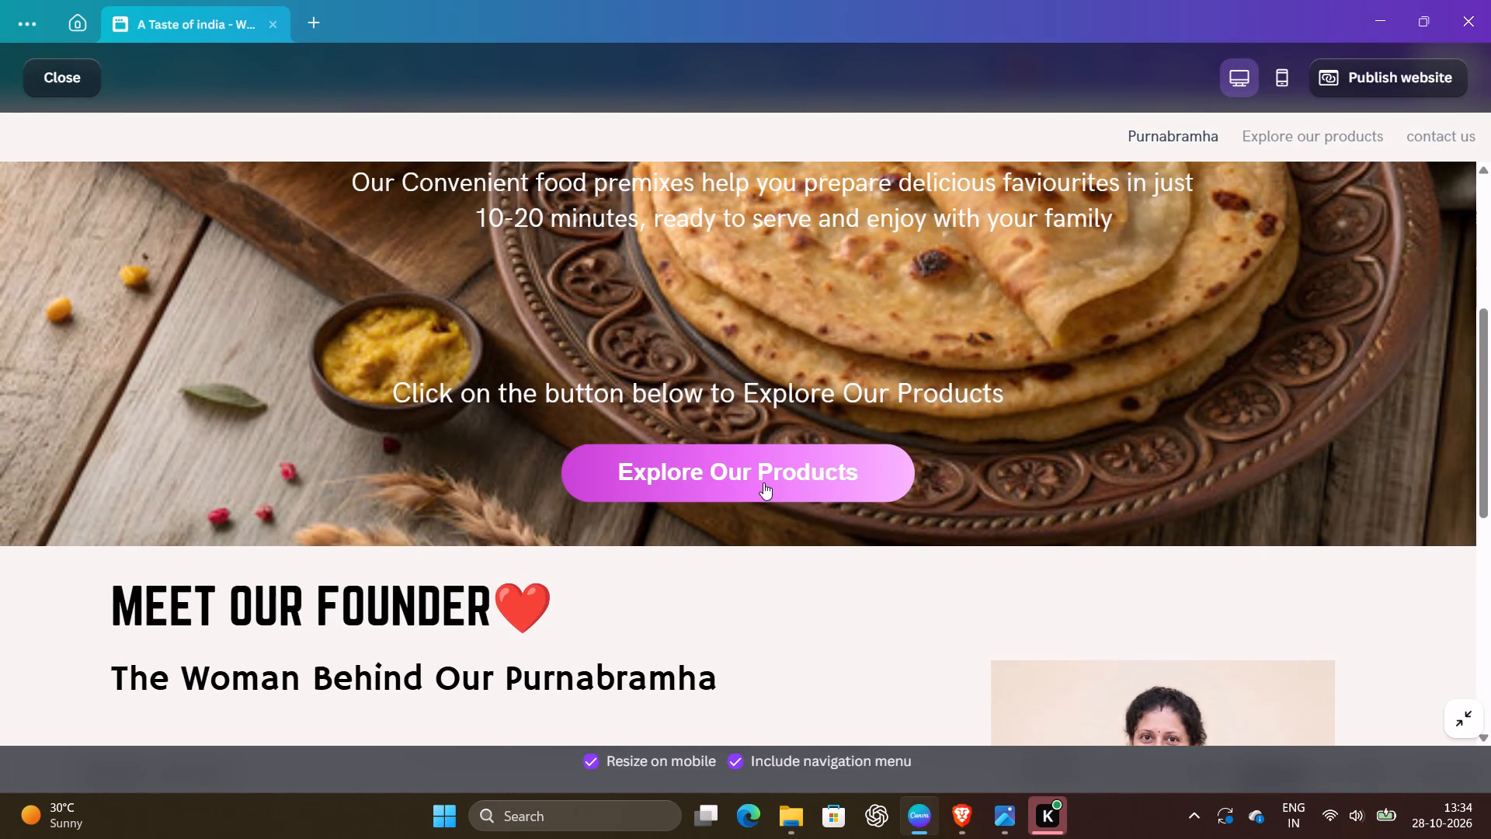
pyautogui.click(763, 482)
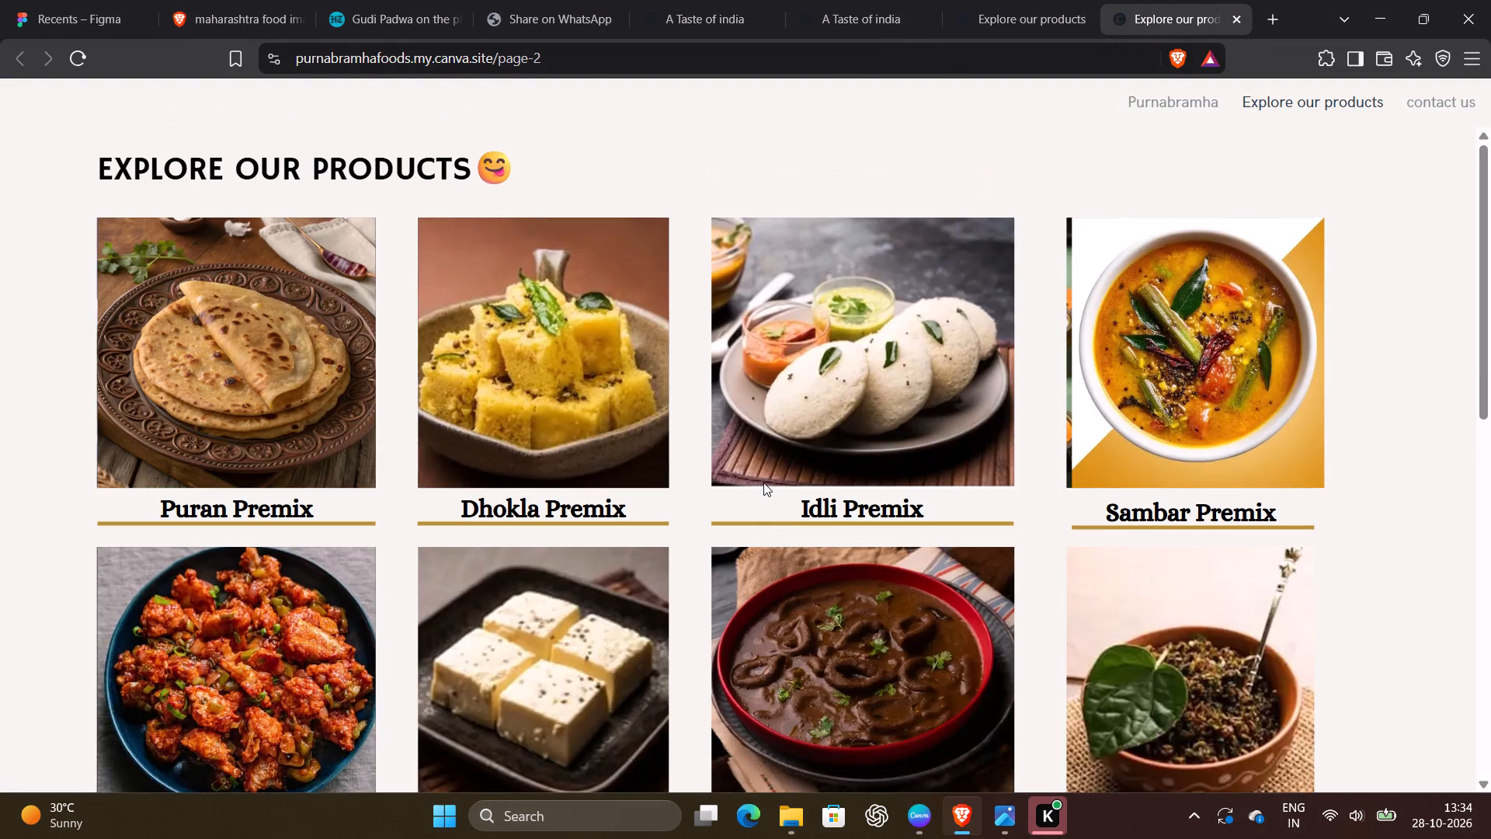
pyautogui.scroll(-12, 763, 482)
pyautogui.scroll(3, 763, 482)
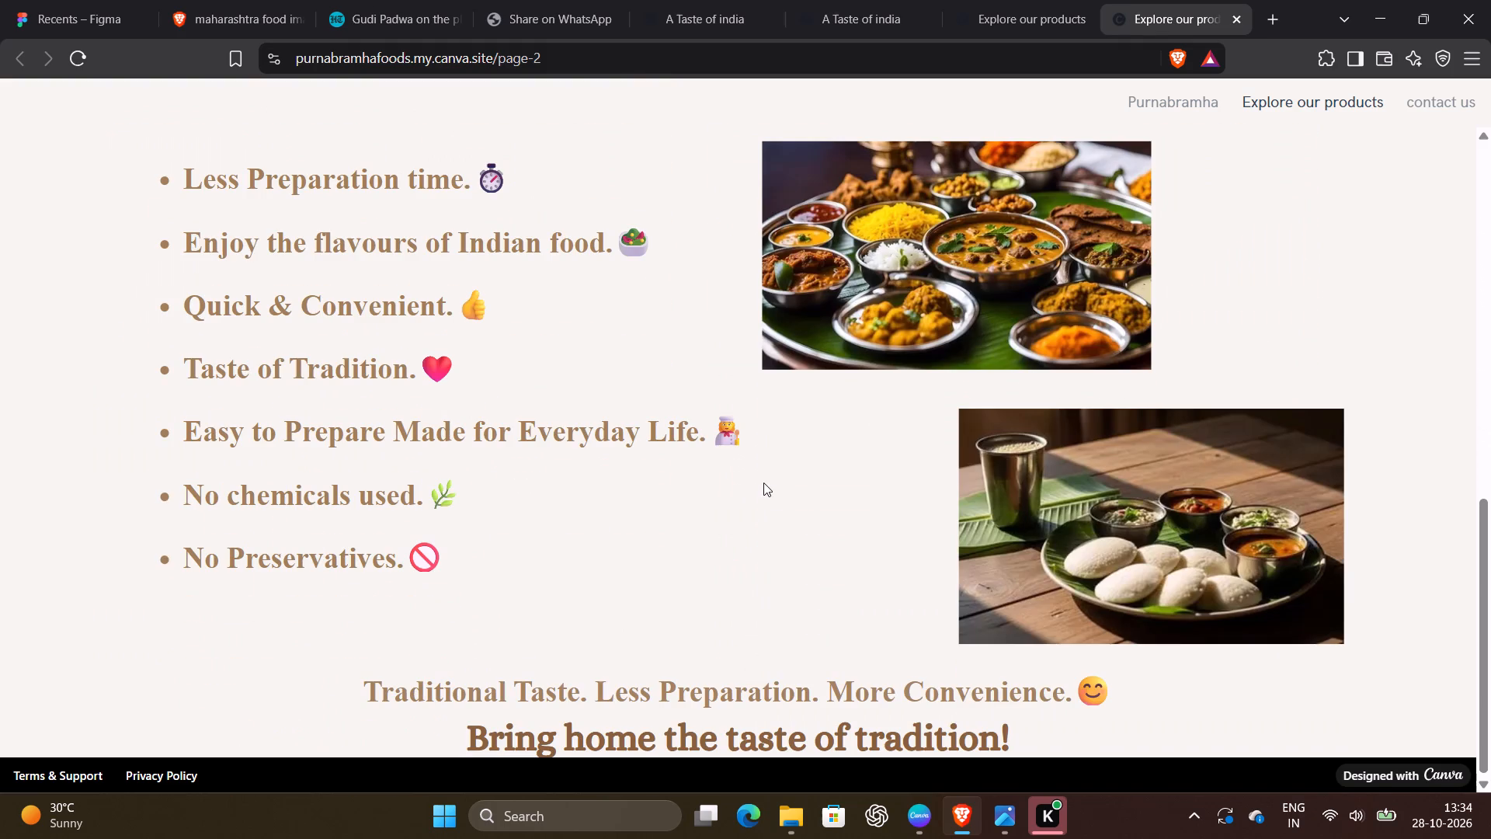
pyautogui.scroll(8, 763, 482)
pyautogui.click(919, 823)
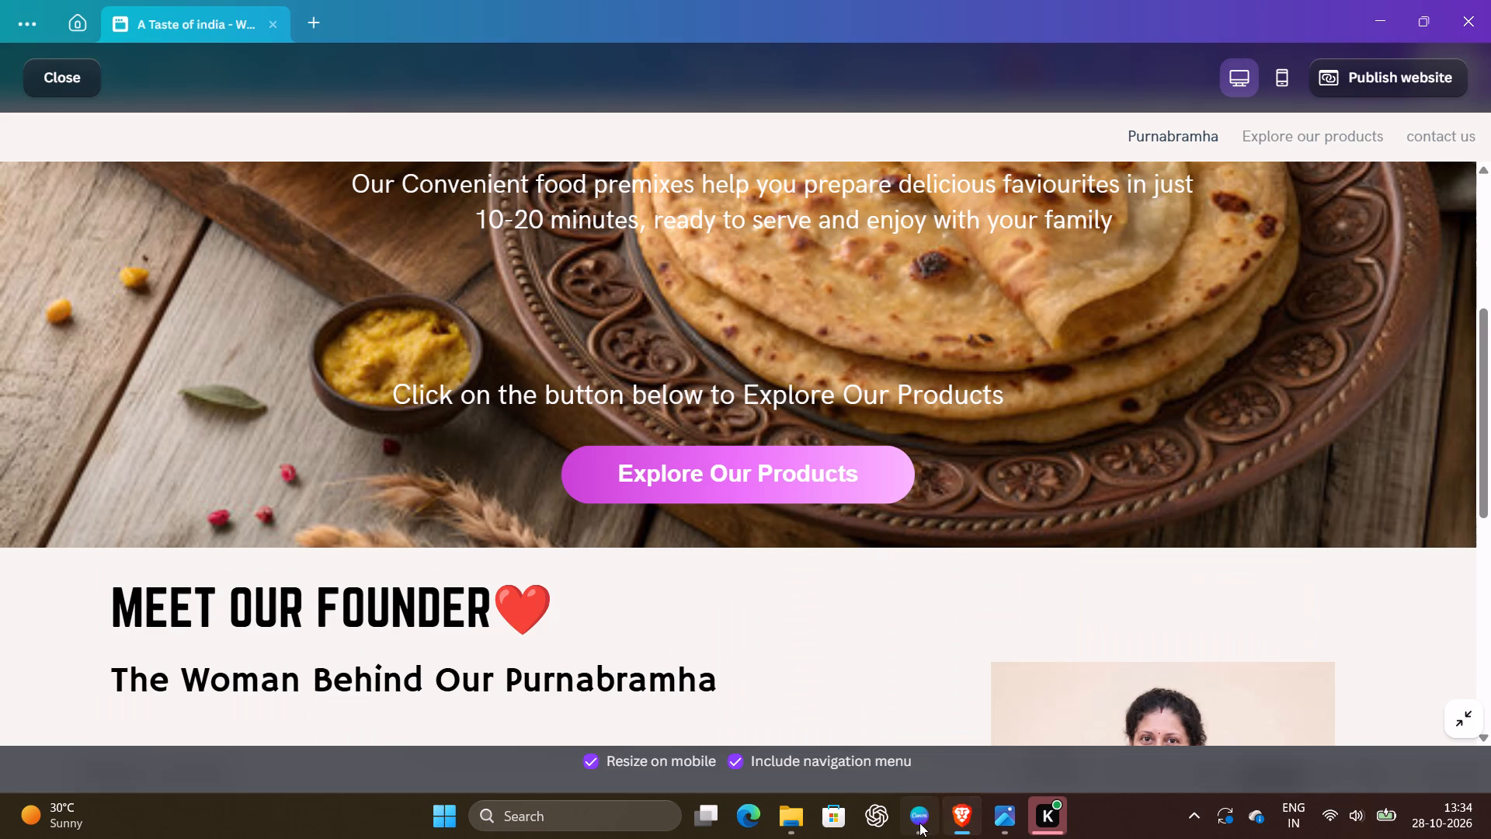
pyautogui.scroll(-3, 812, 606)
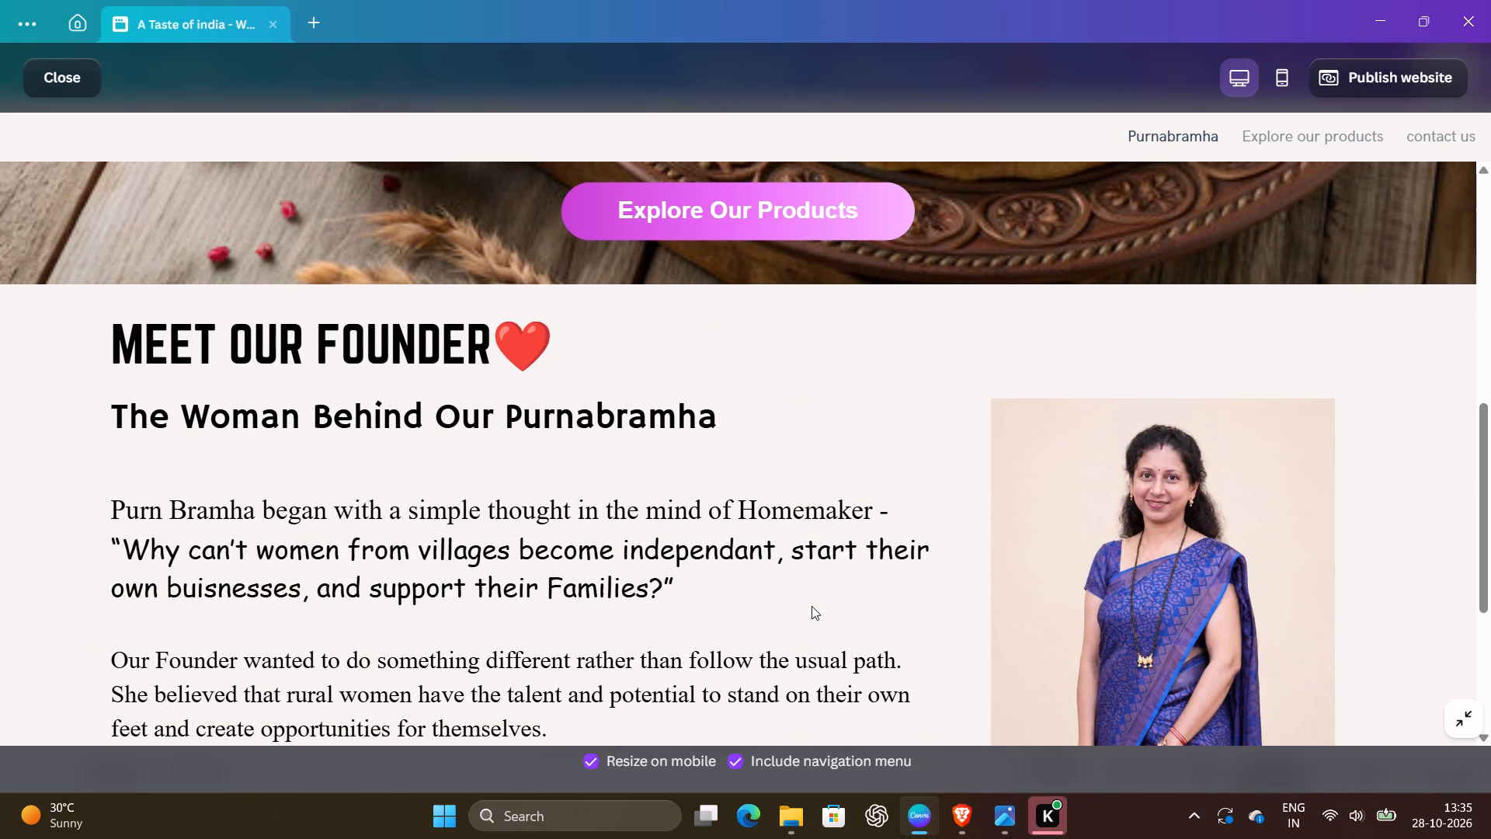
pyautogui.scroll(-6, 812, 606)
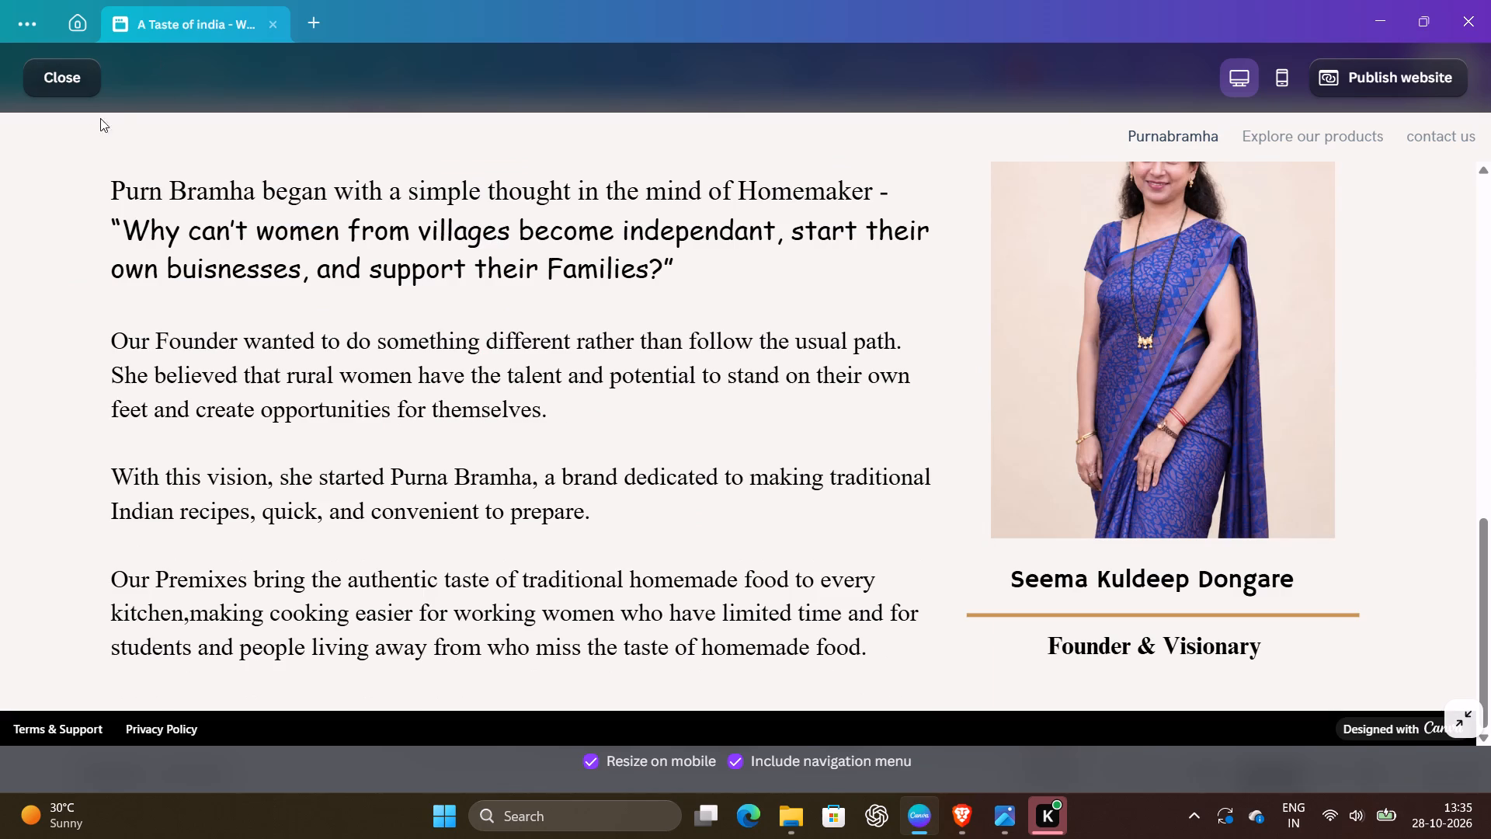
pyautogui.click(83, 83)
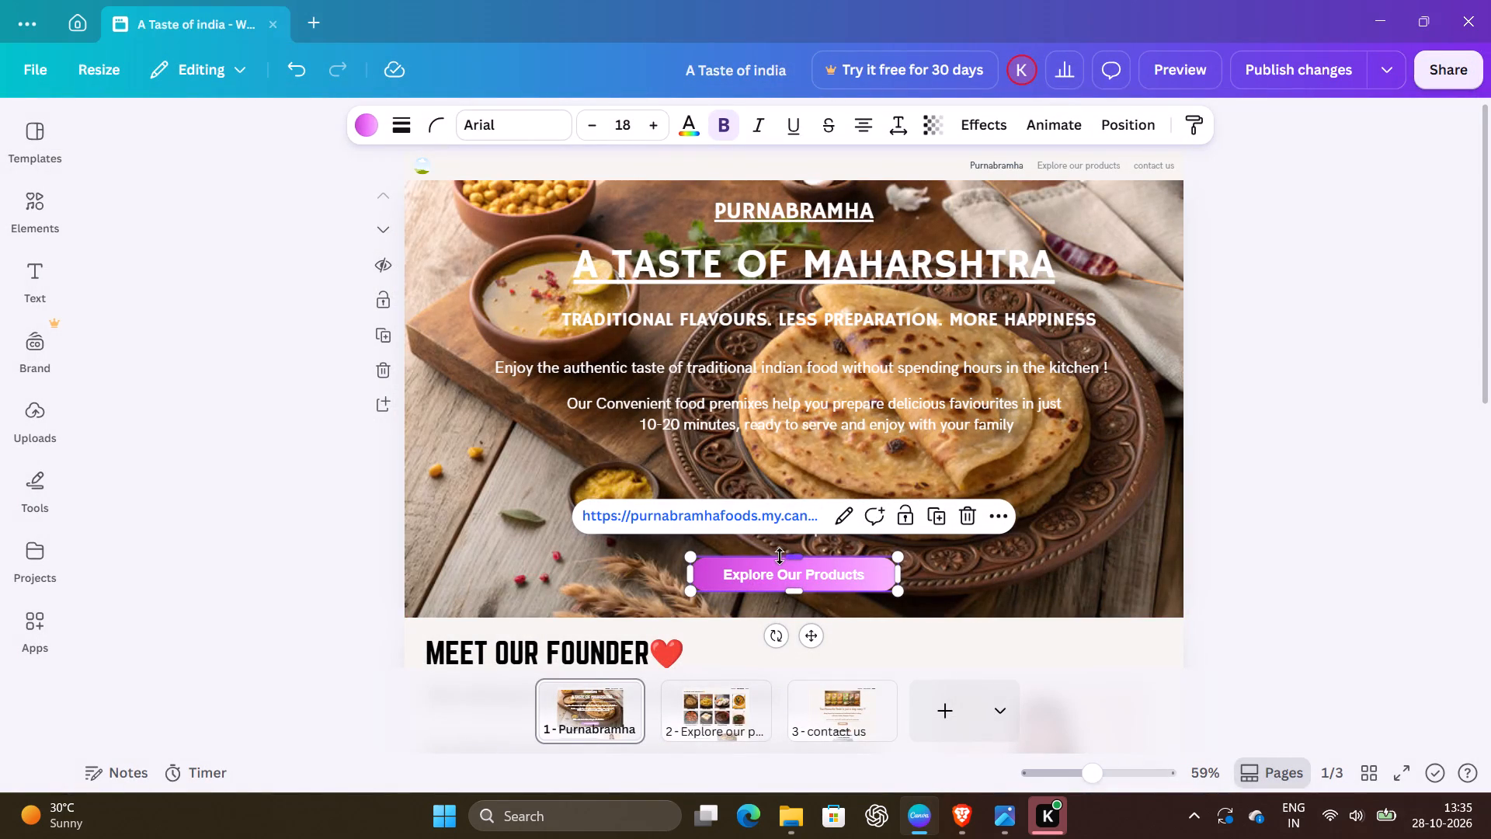
# On page 2, delete the closing line "Bring home the taste of tradition!" under the Why Choose Purna Bramha list.
pyautogui.click(1309, 596)
pyautogui.scroll(-5, 1309, 596)
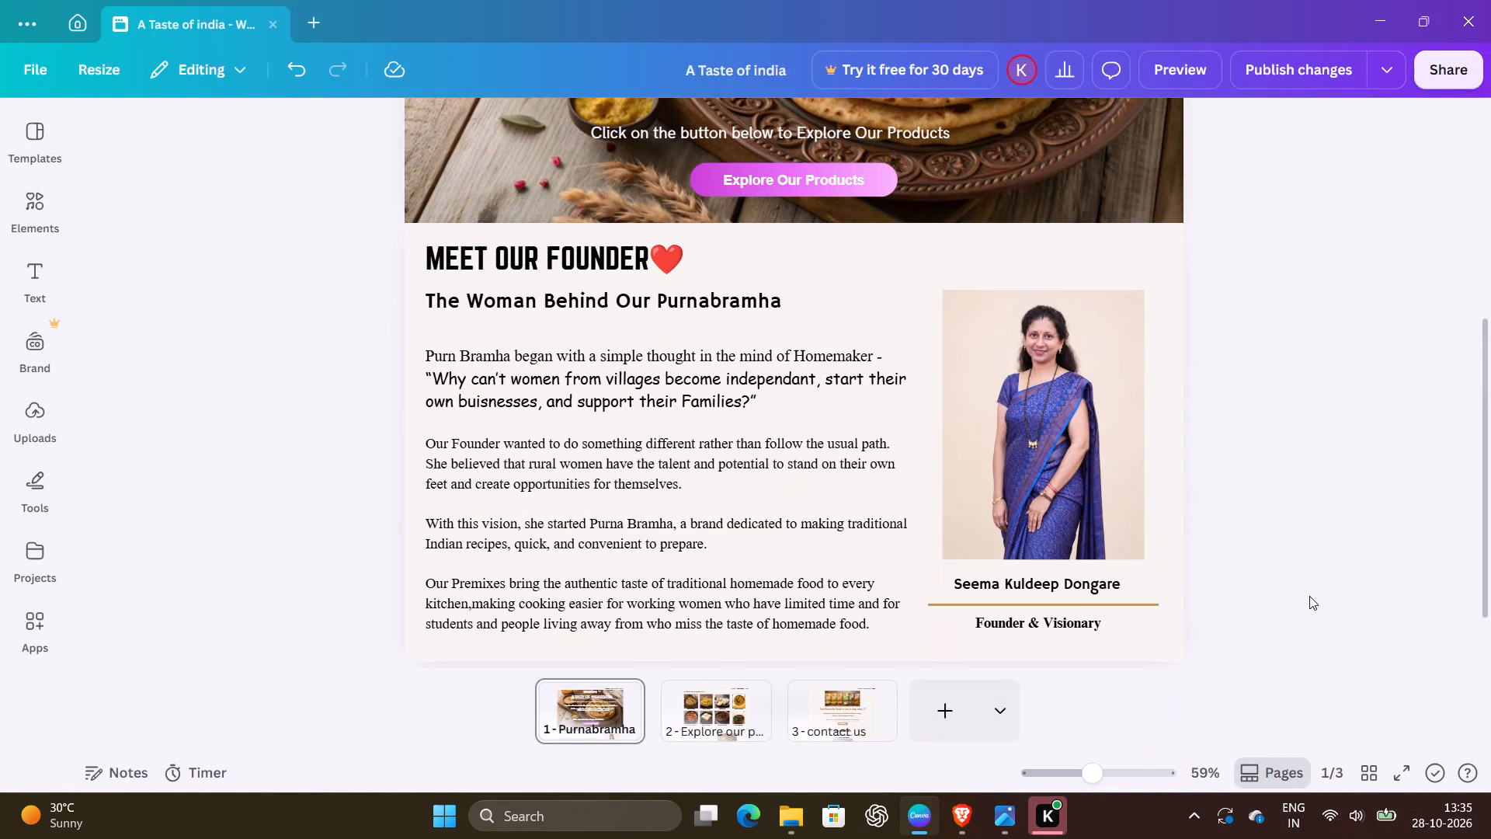
pyautogui.scroll(-2, 1309, 596)
pyautogui.click(737, 723)
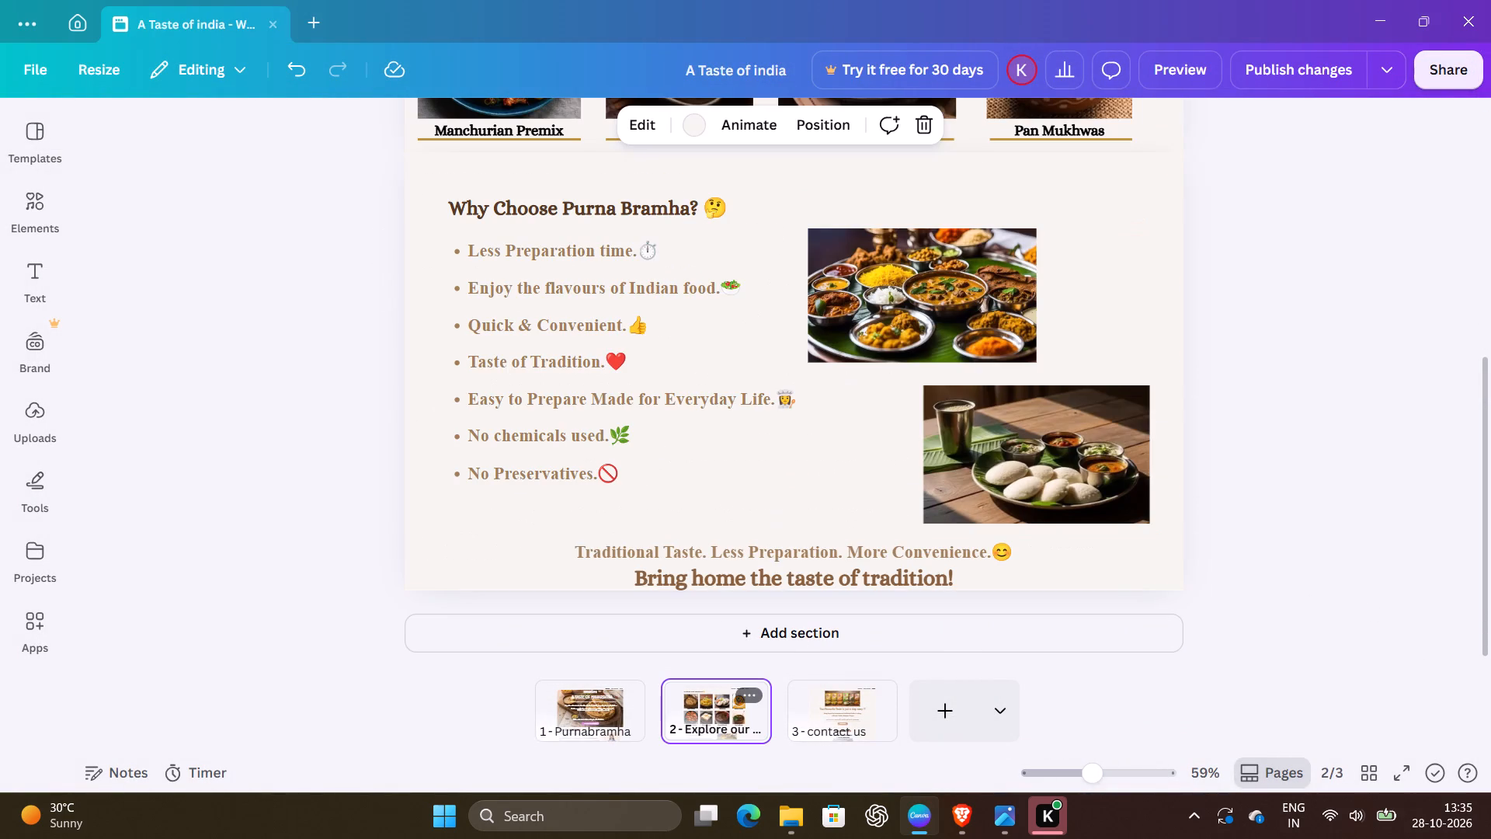
pyautogui.scroll(4, 871, 416)
pyautogui.scroll(-5, 871, 416)
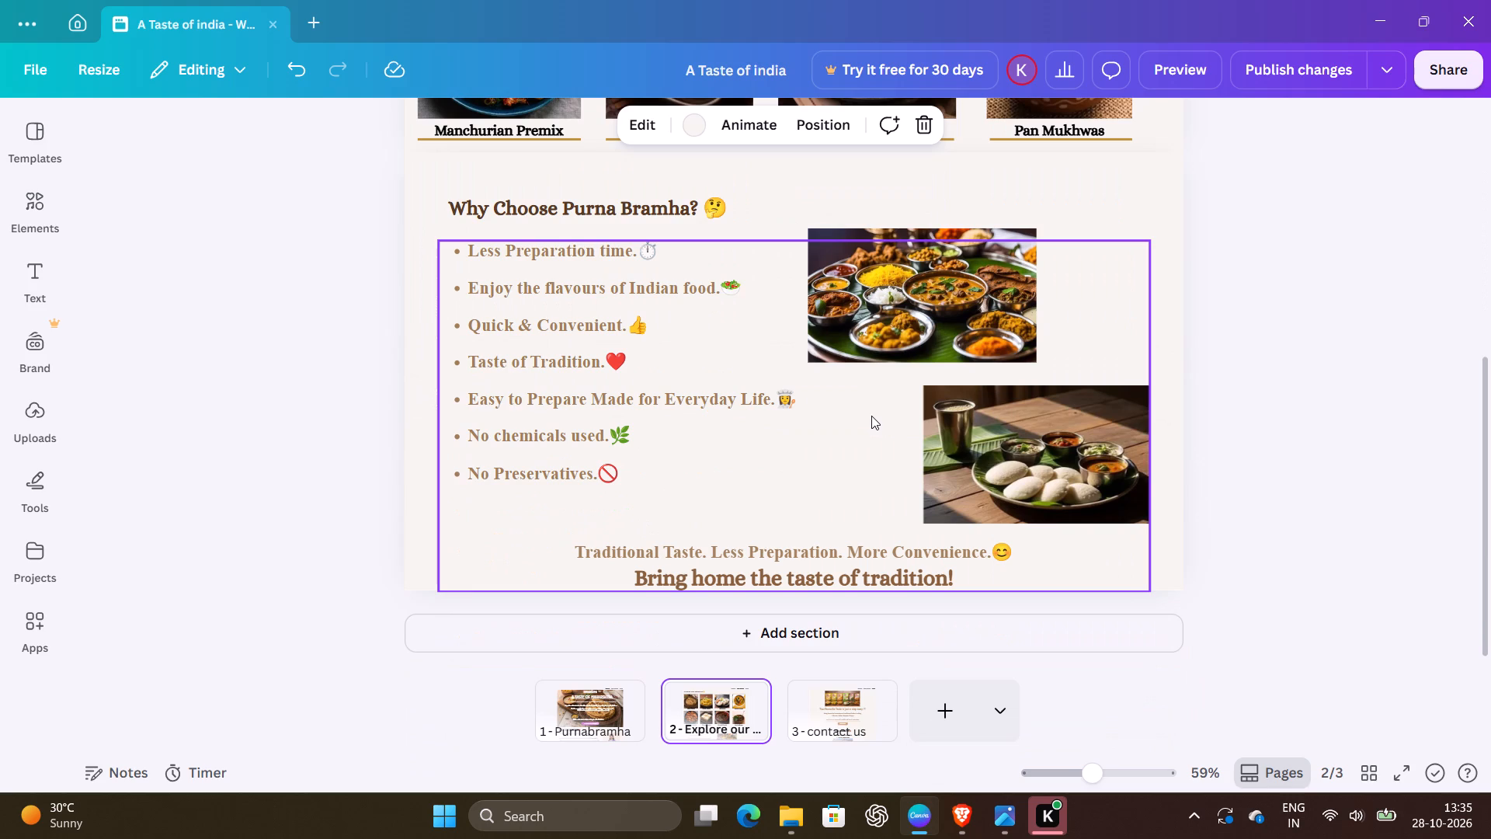
pyautogui.tripleClick(637, 583)
pyautogui.tripleClick(637, 583)
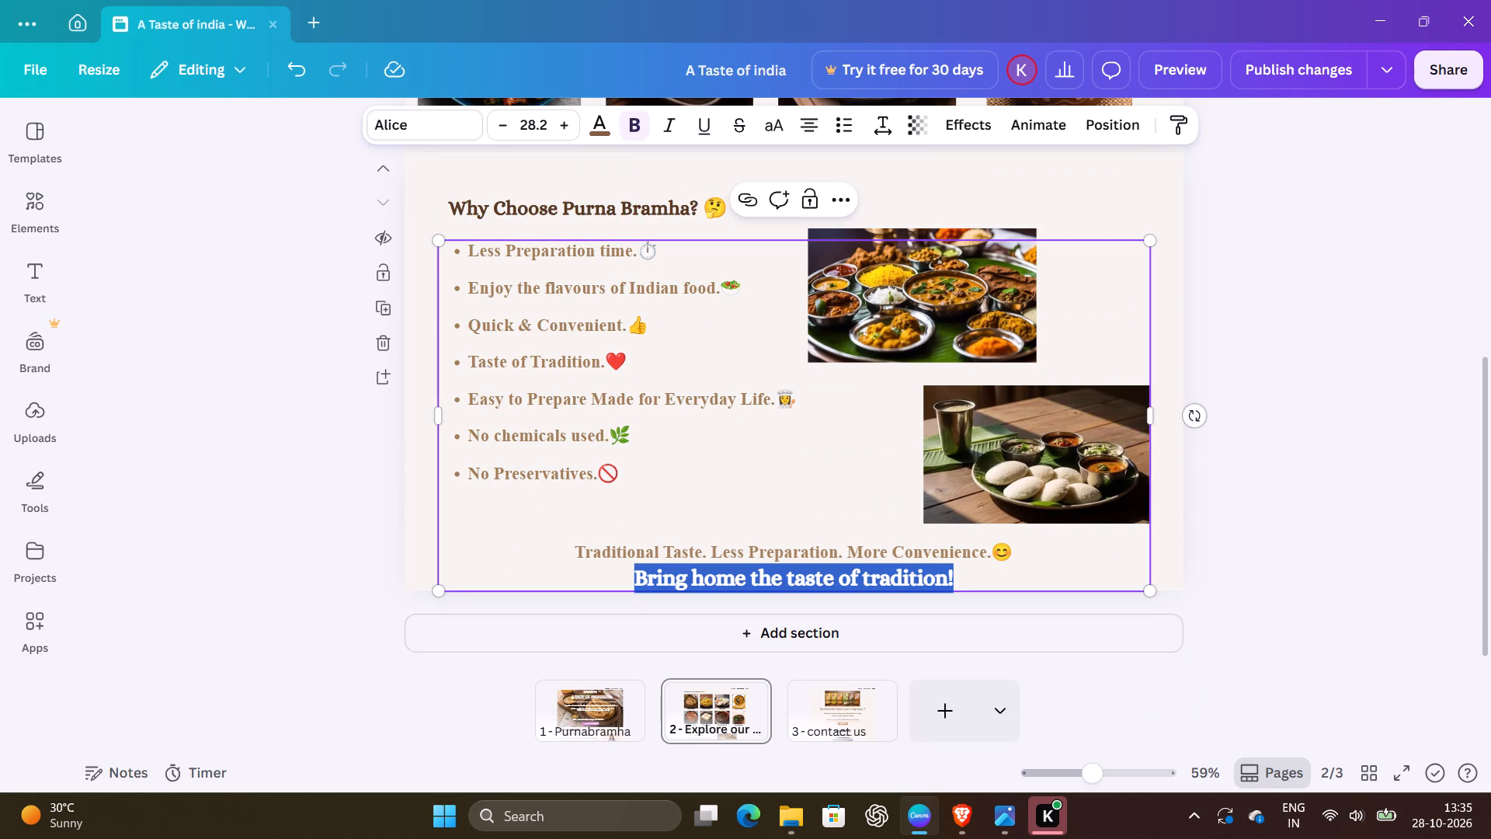
pyautogui.press('BackSpace')
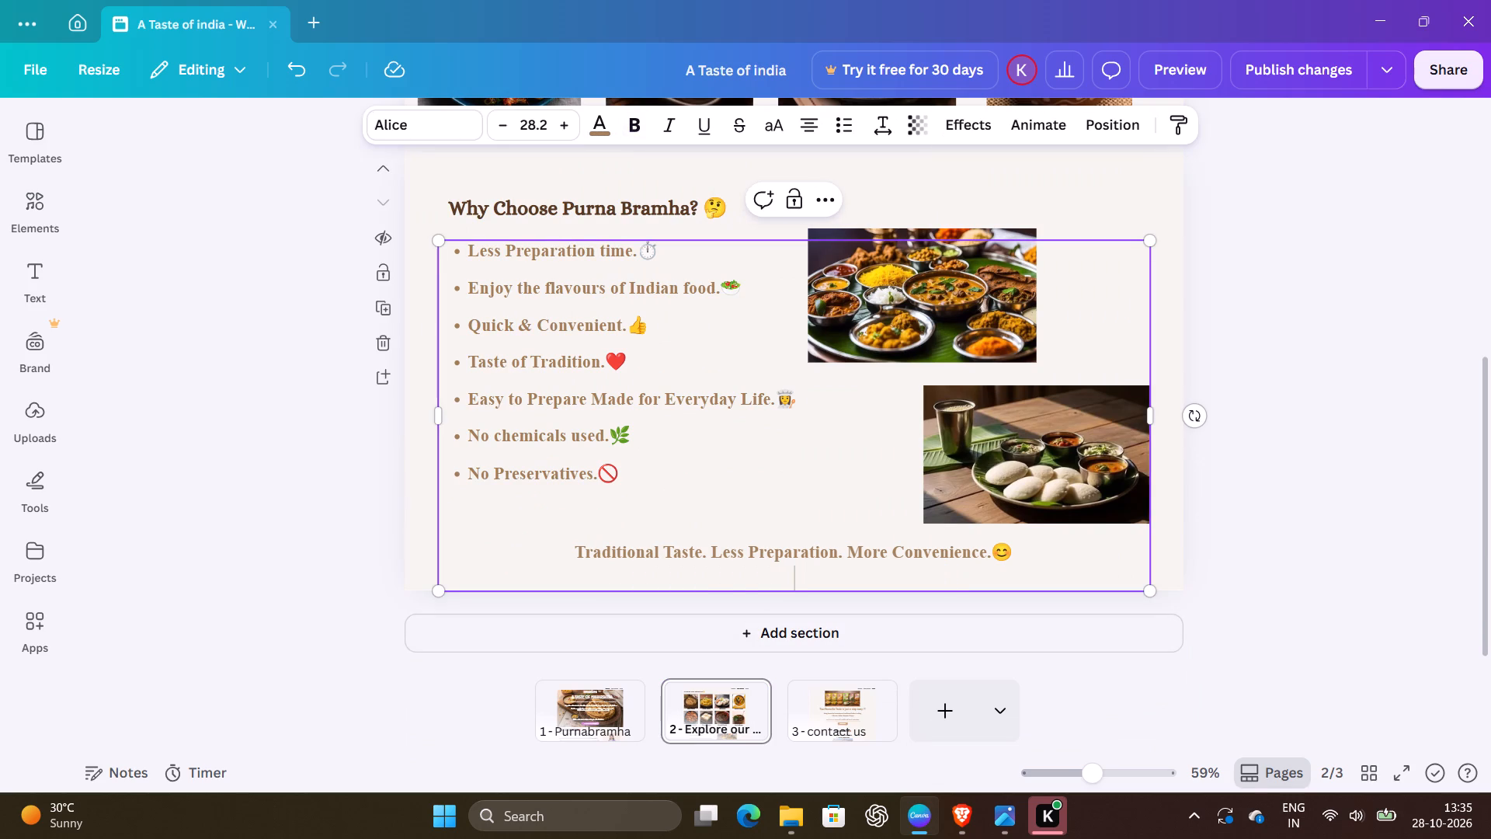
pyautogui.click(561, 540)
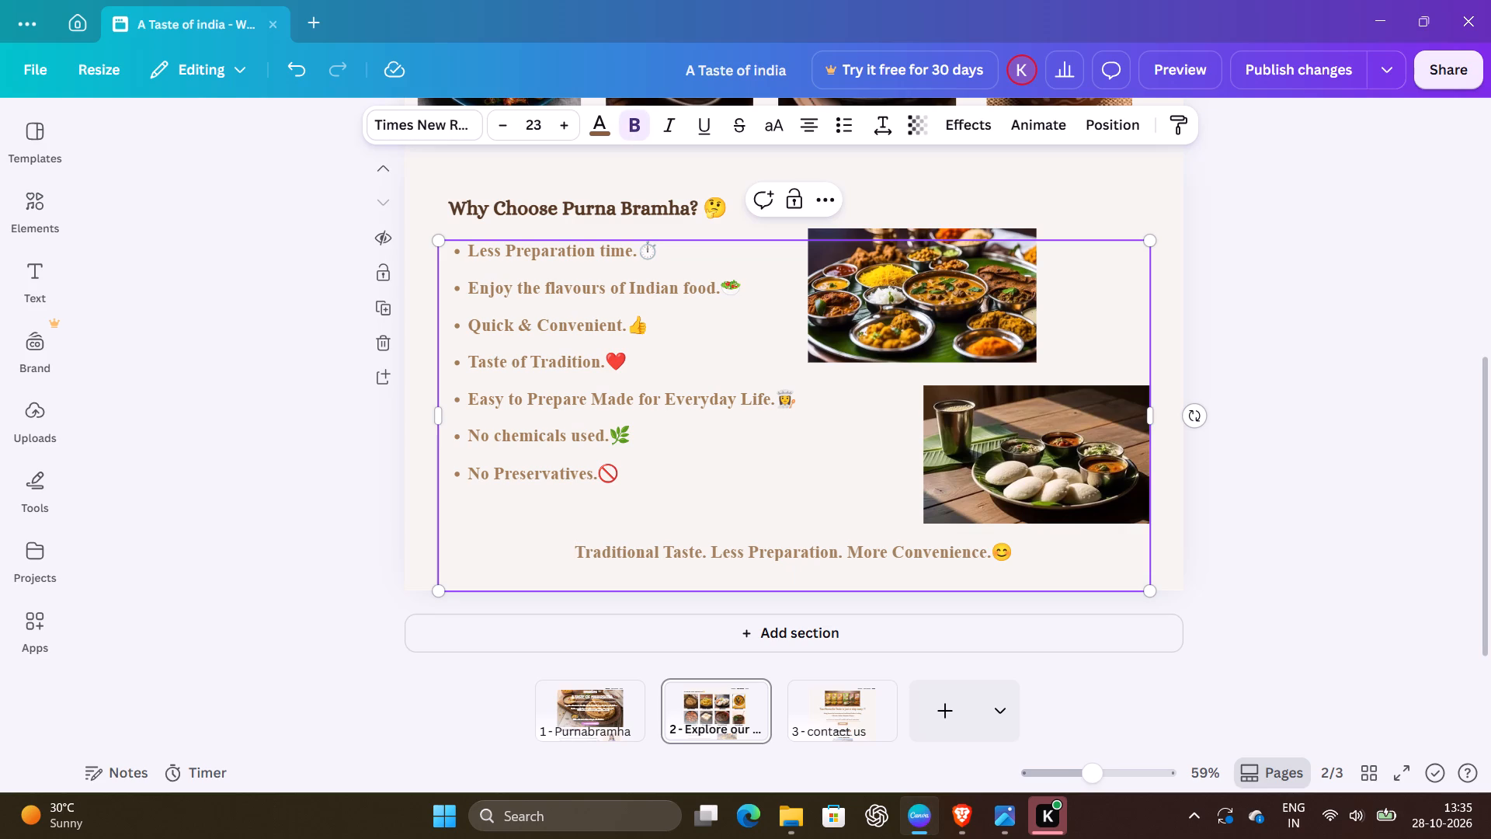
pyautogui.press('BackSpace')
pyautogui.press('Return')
# Move the idli photo slightly up and to the left, closer beneath the thali photo.
pyautogui.click(1036, 467)
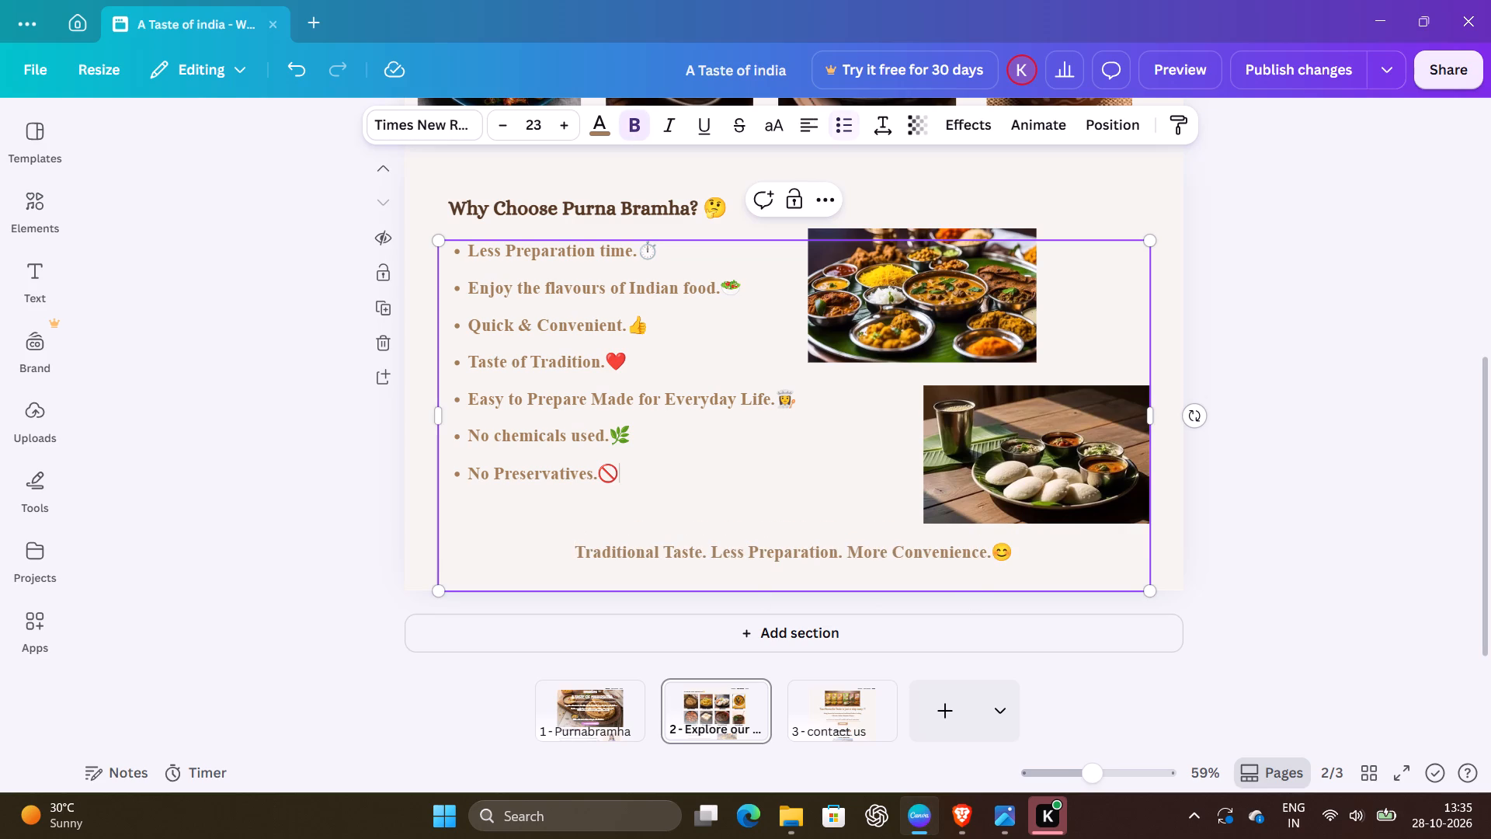
pyautogui.doubleClick(1036, 467)
pyautogui.click(1036, 467)
pyautogui.click(1131, 475)
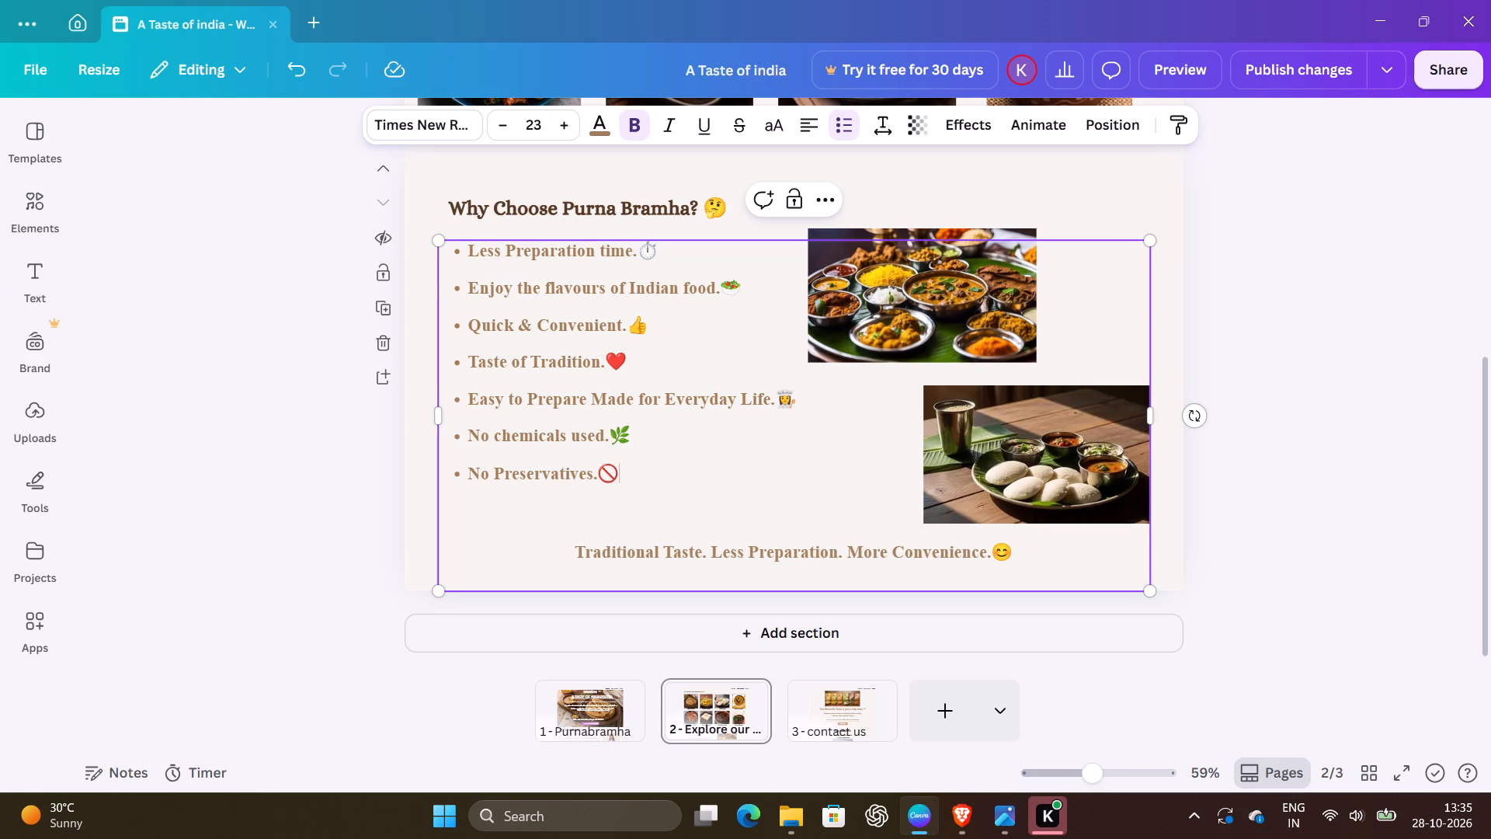
pyautogui.doubleClick(931, 477)
pyautogui.click(1329, 544)
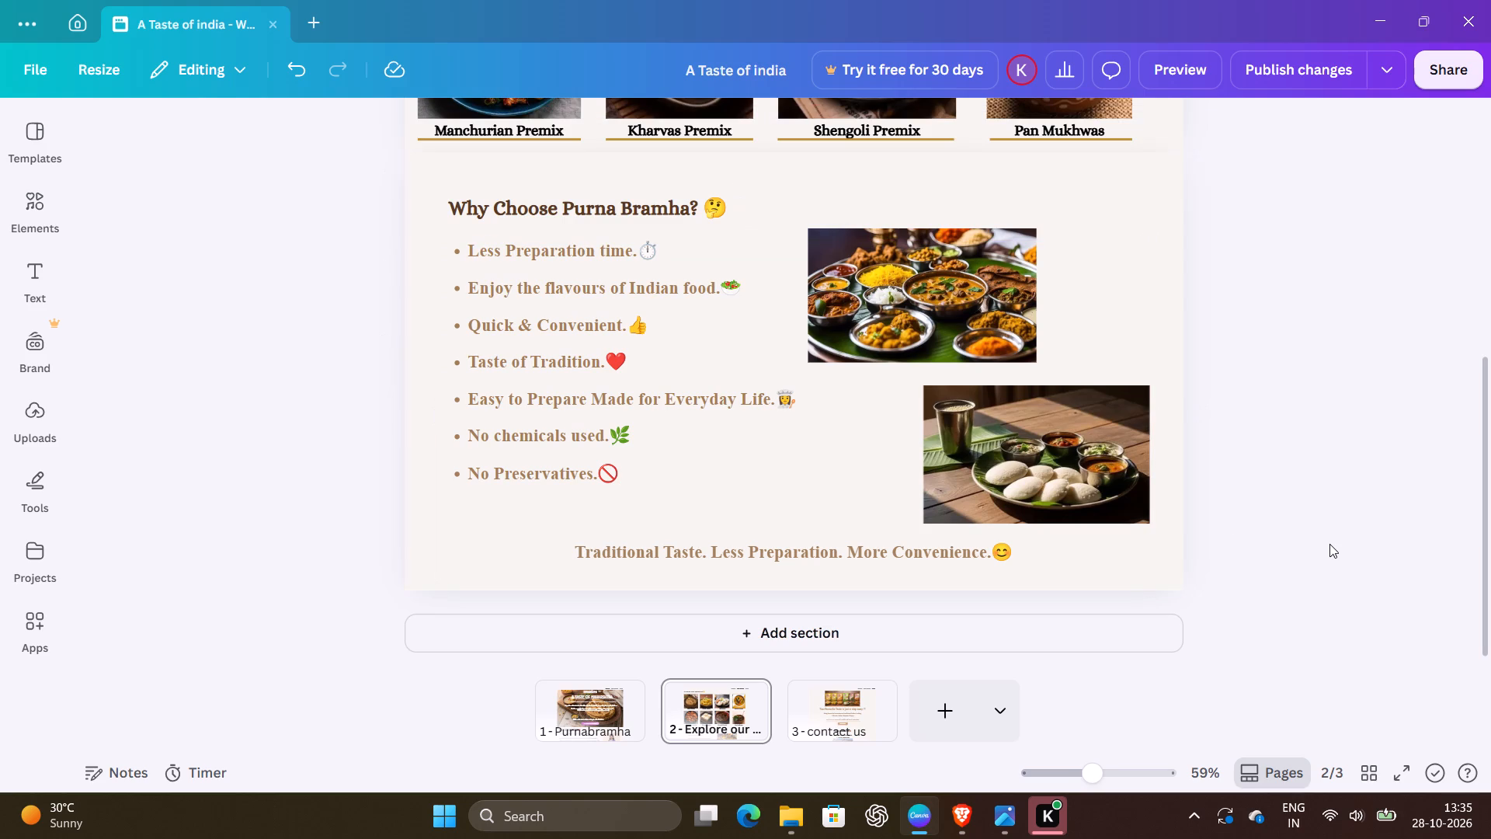
pyautogui.doubleClick(984, 433)
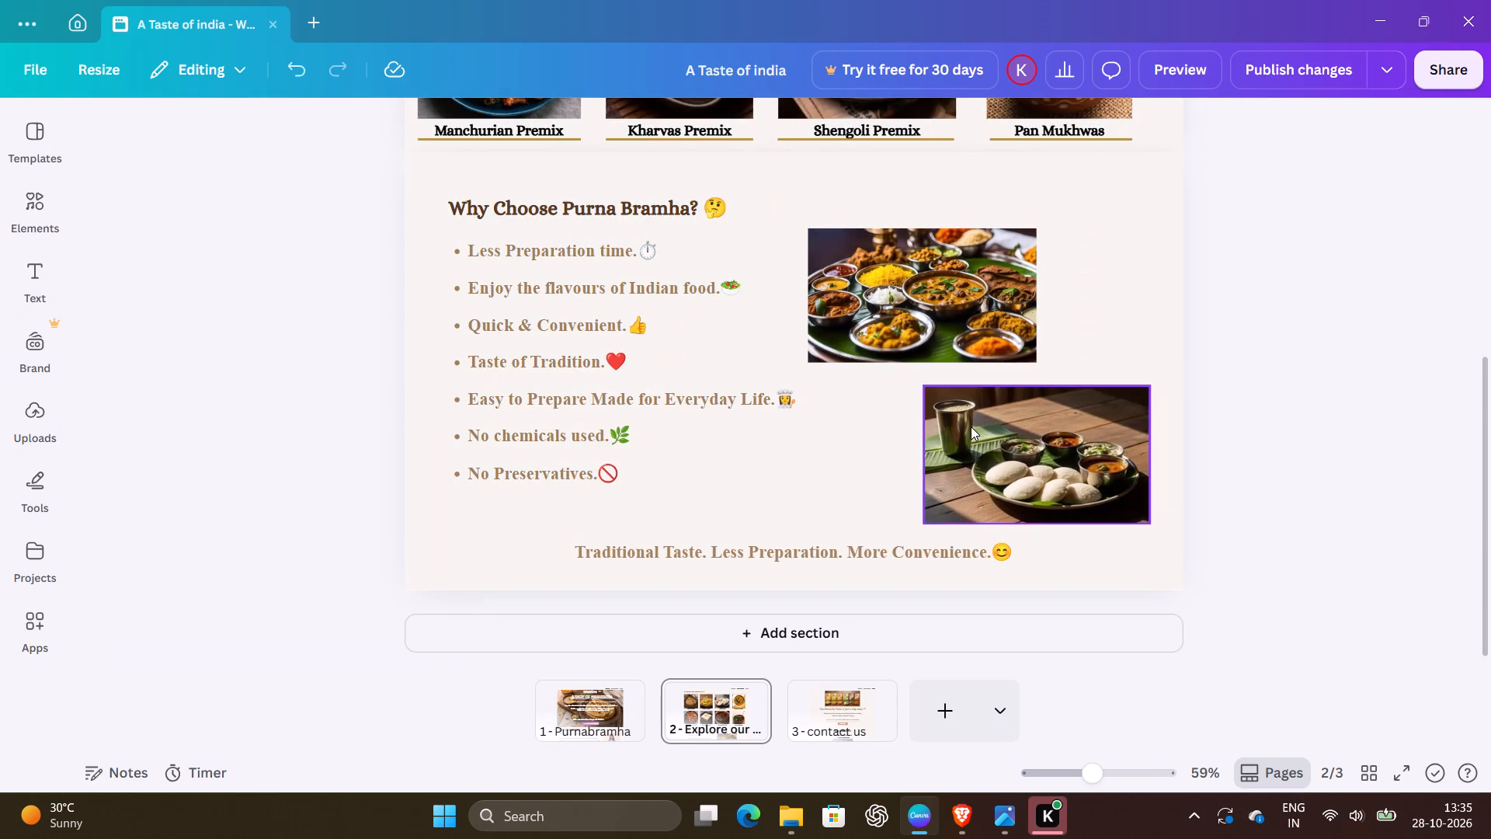
pyautogui.moveTo(971, 426); pyautogui.dragTo(947, 417)
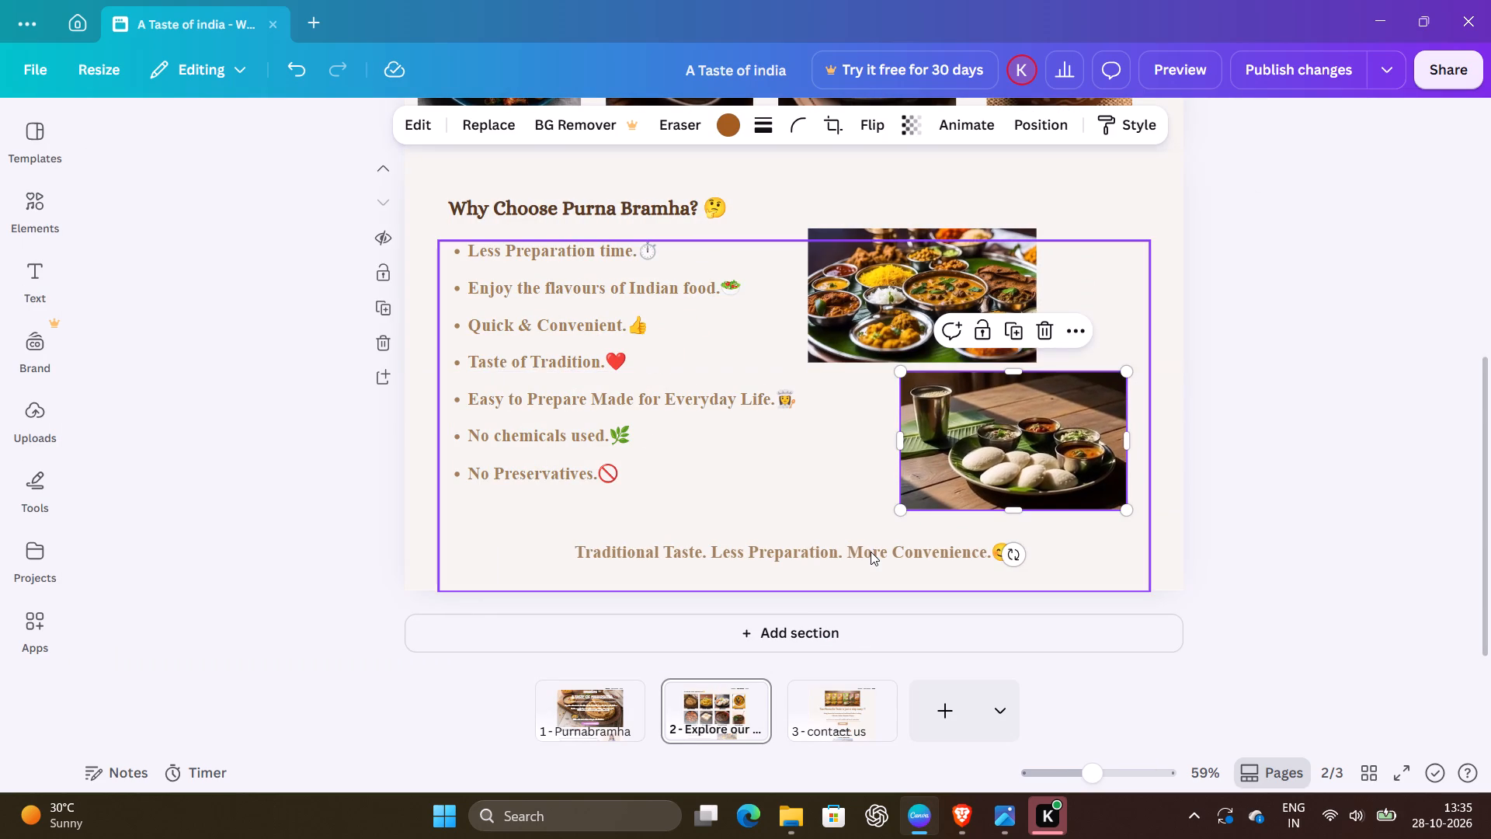
# Remove the empty line above the "Traditional Taste. Less Preparation. More Convenience." tagline.
pyautogui.click(571, 555)
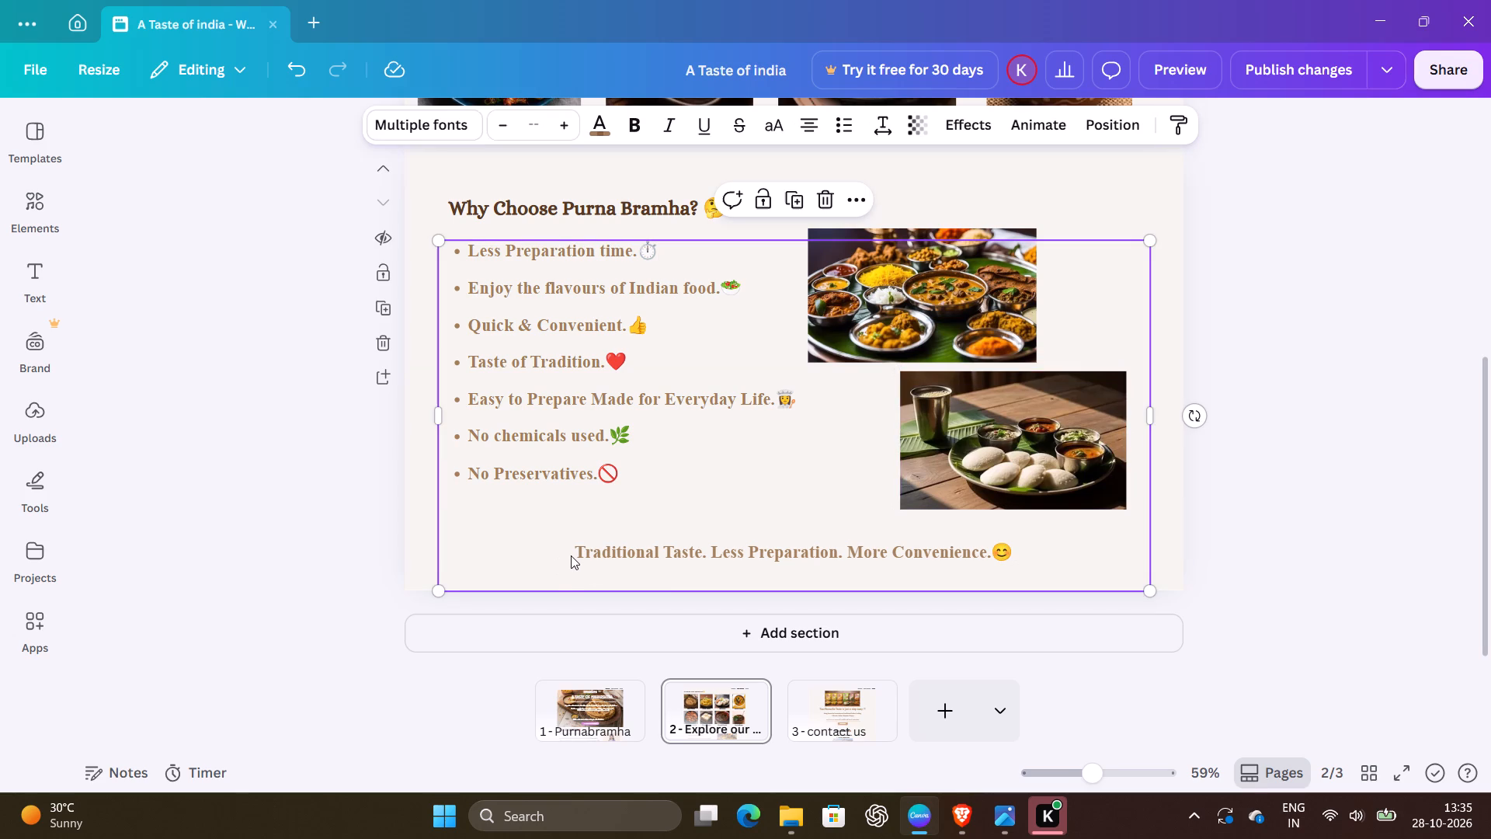
pyautogui.click(571, 555)
pyautogui.press('BackSpace')
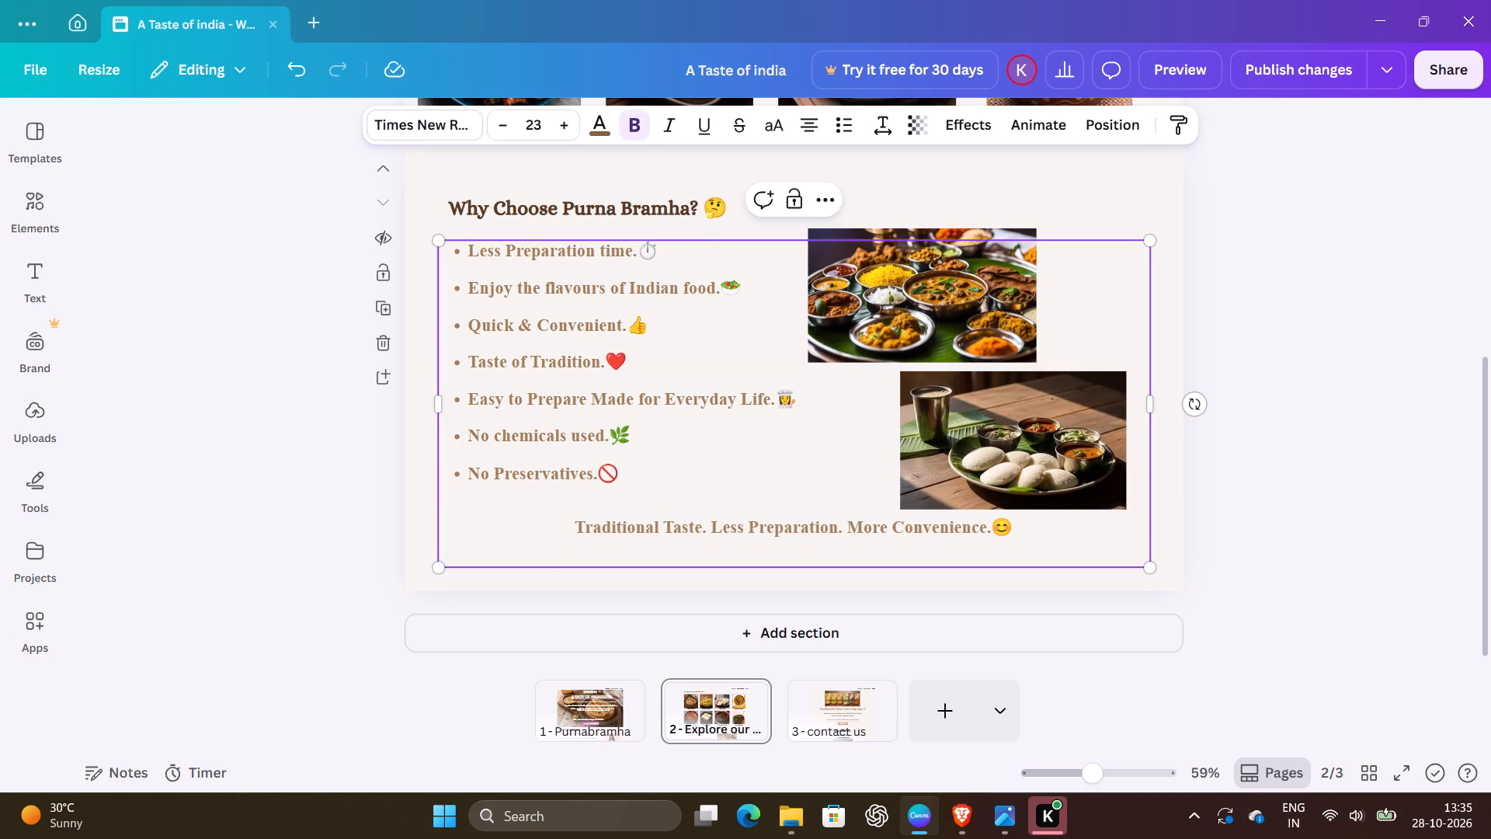
pyautogui.click(1243, 555)
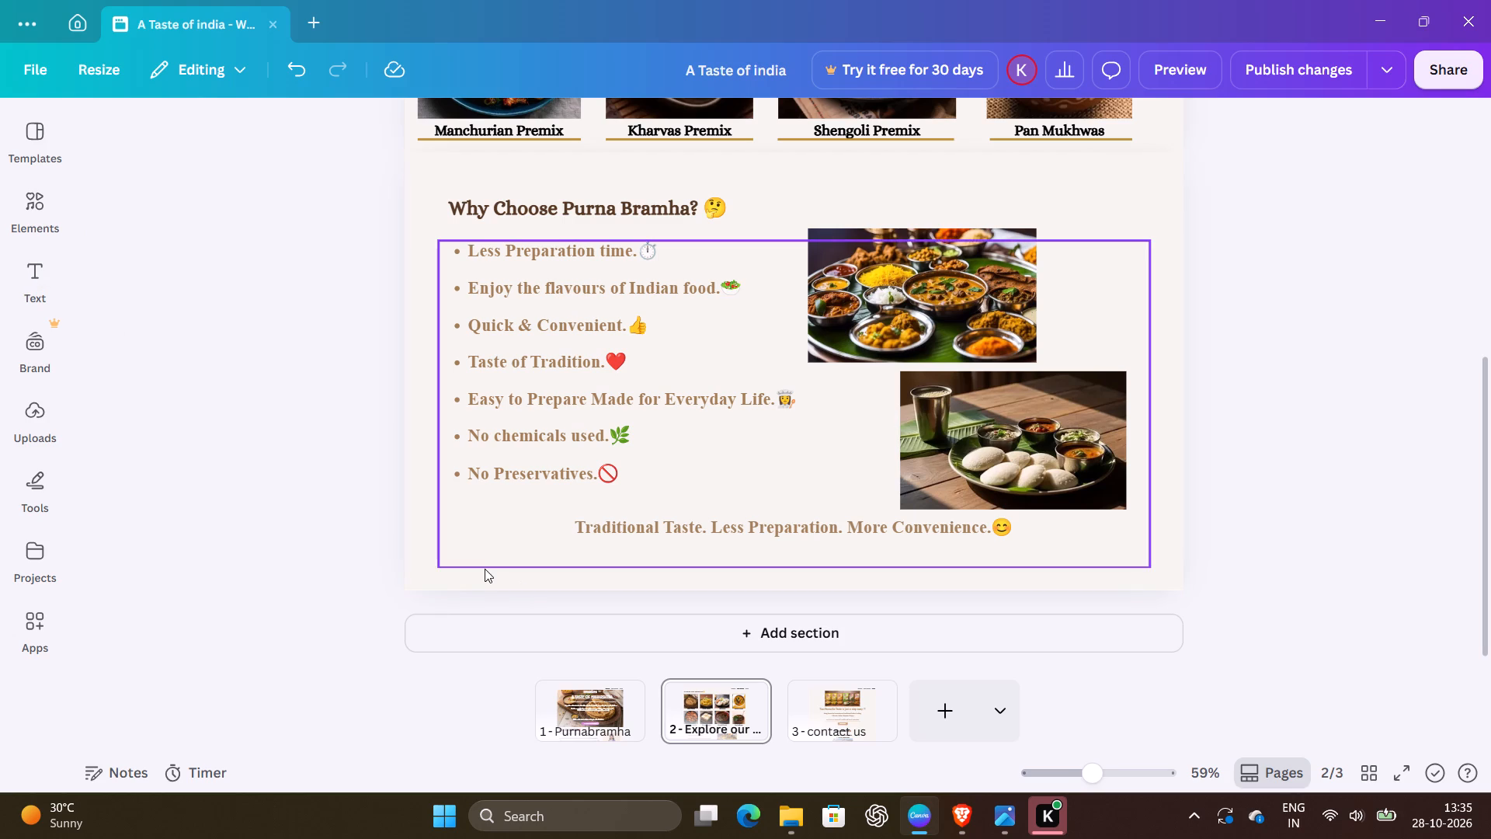
# Add a blank line beneath the "Traditional Taste" tagline and place the cursor on the line directly below it.
pyautogui.click(1025, 528)
pyautogui.press('Return')
pyautogui.press('Return')
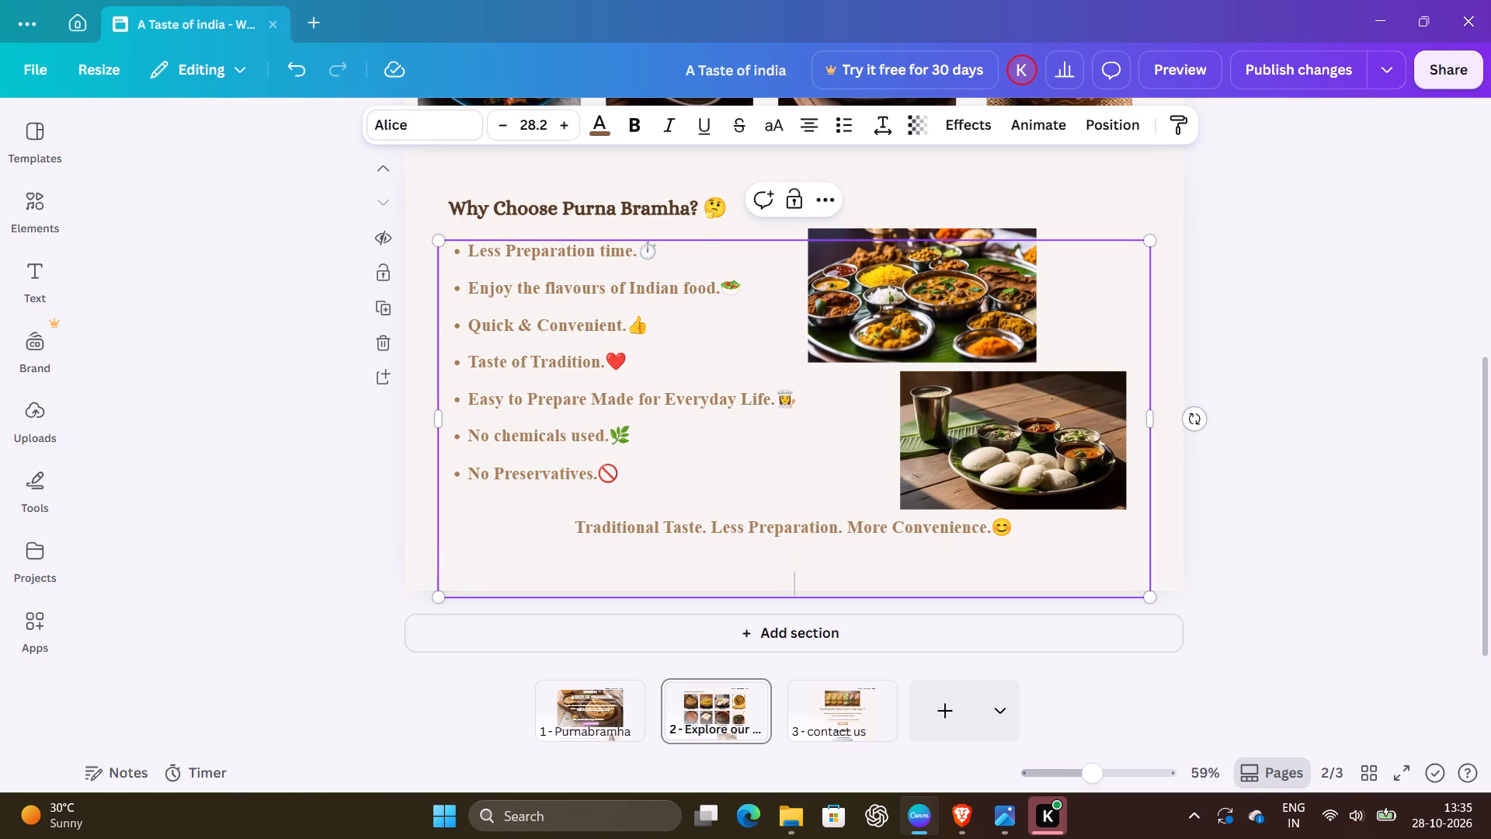
pyautogui.click(535, 554)
pyautogui.hotkey('ctrl', 'c')
pyautogui.hotkey('ctrl', 'c')
# Set the text colour of the empty line below the tagline to Cobalt blue (#004aad).
pyautogui.click(594, 127)
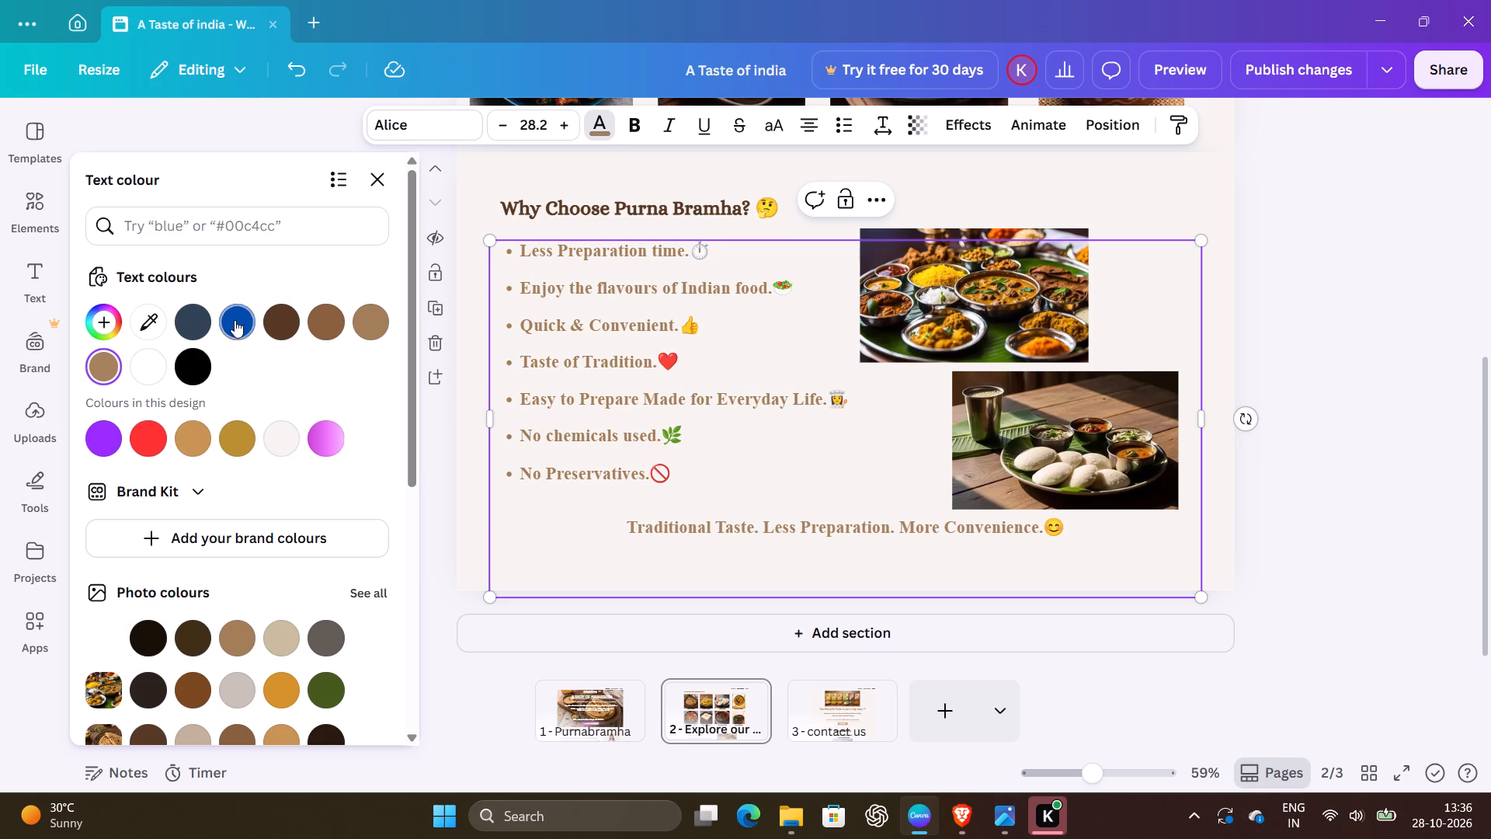
pyautogui.click(242, 313)
pyautogui.hotkey('ctrl', 'c')
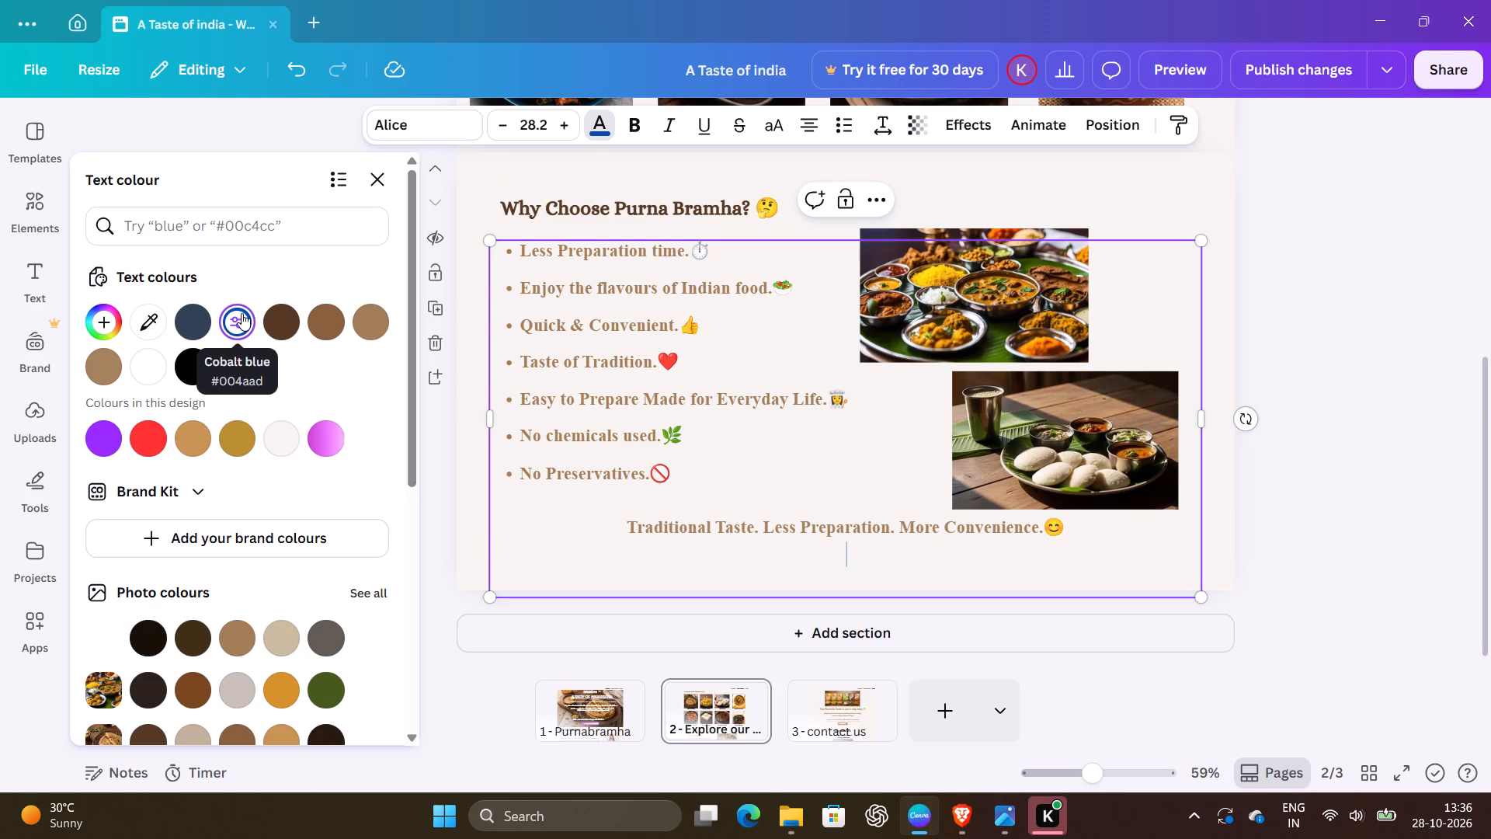
pyautogui.click(844, 549)
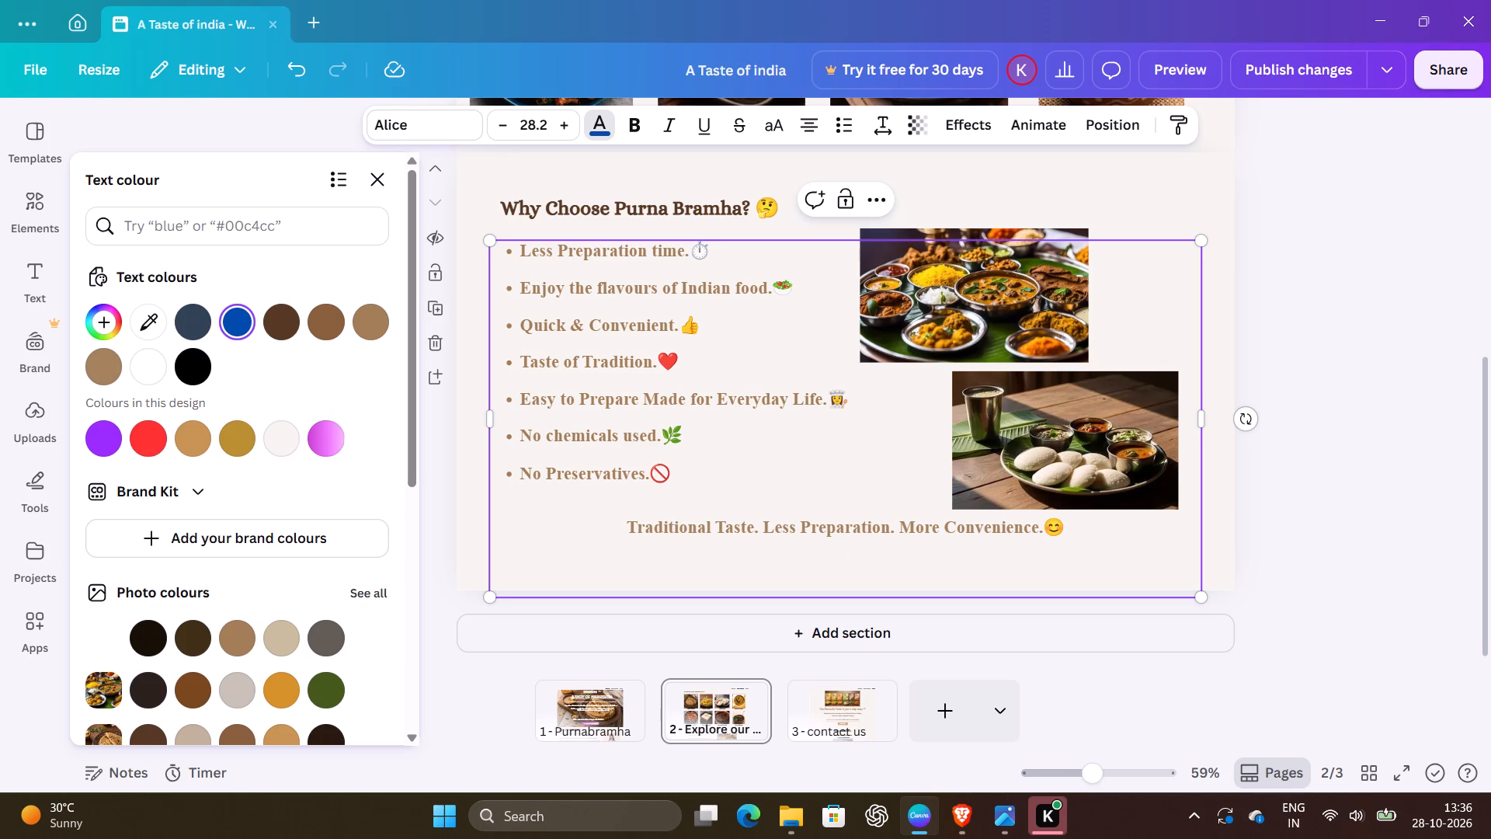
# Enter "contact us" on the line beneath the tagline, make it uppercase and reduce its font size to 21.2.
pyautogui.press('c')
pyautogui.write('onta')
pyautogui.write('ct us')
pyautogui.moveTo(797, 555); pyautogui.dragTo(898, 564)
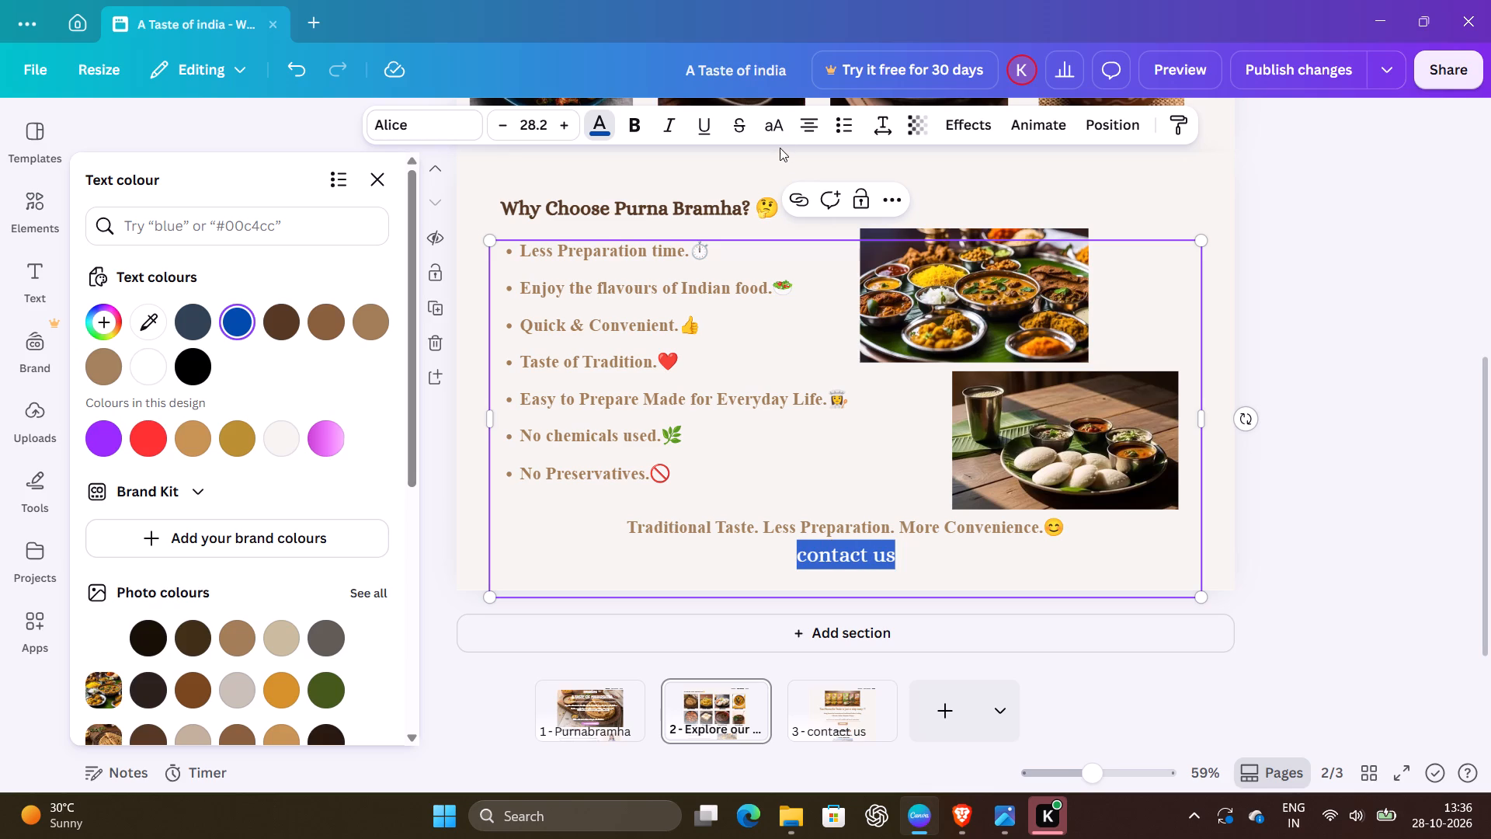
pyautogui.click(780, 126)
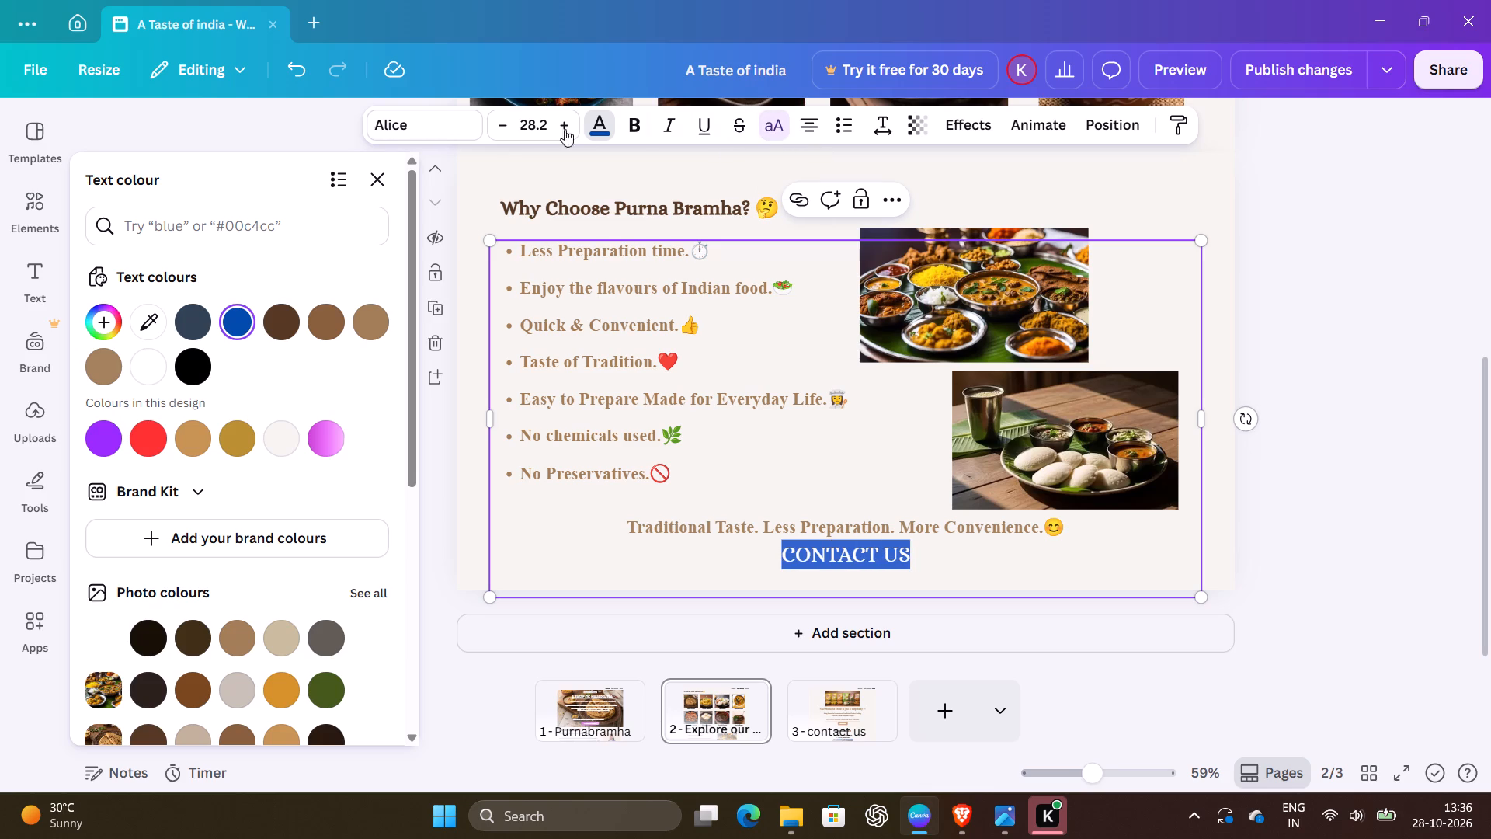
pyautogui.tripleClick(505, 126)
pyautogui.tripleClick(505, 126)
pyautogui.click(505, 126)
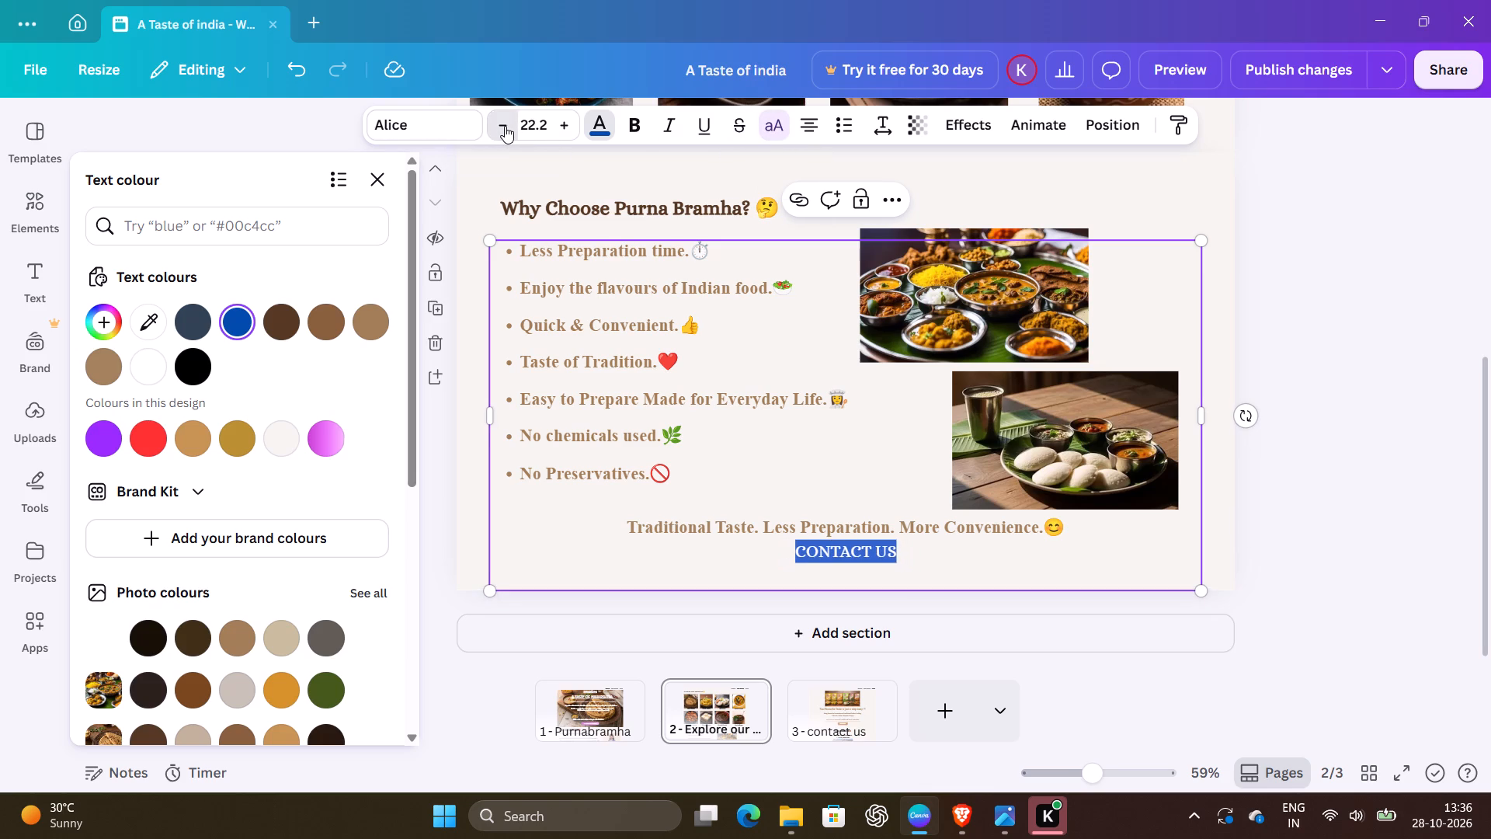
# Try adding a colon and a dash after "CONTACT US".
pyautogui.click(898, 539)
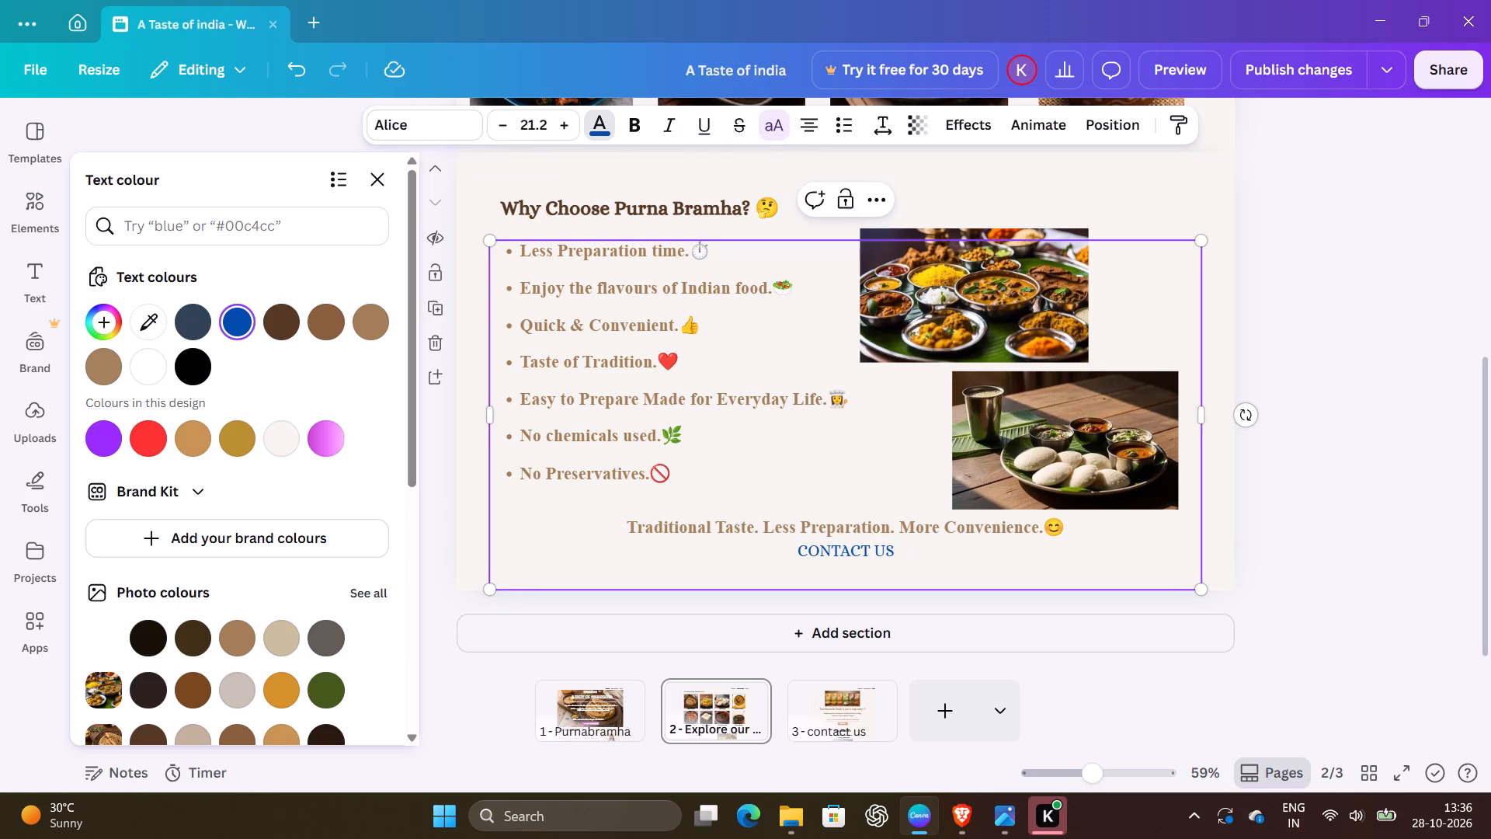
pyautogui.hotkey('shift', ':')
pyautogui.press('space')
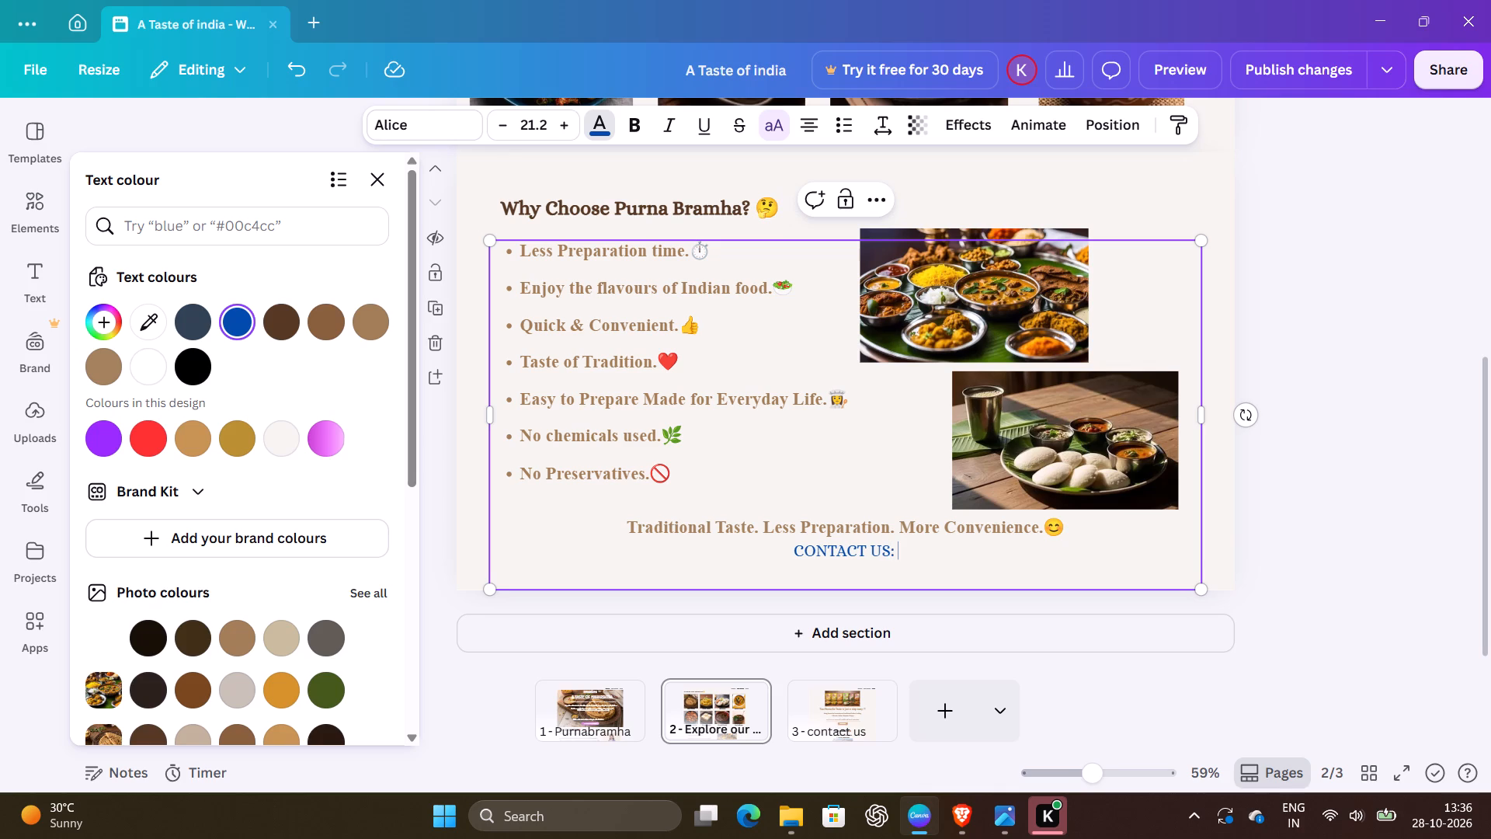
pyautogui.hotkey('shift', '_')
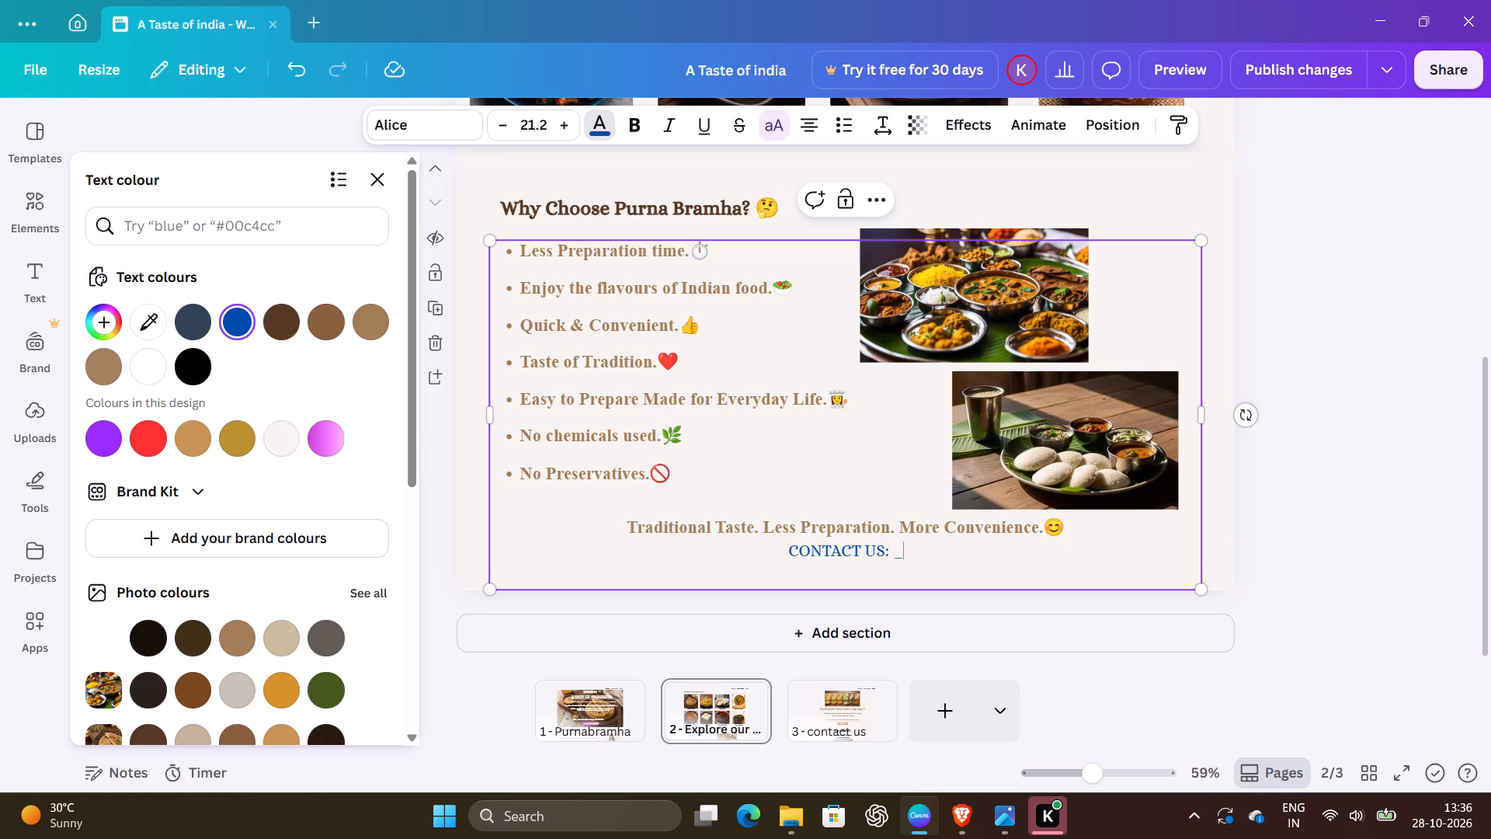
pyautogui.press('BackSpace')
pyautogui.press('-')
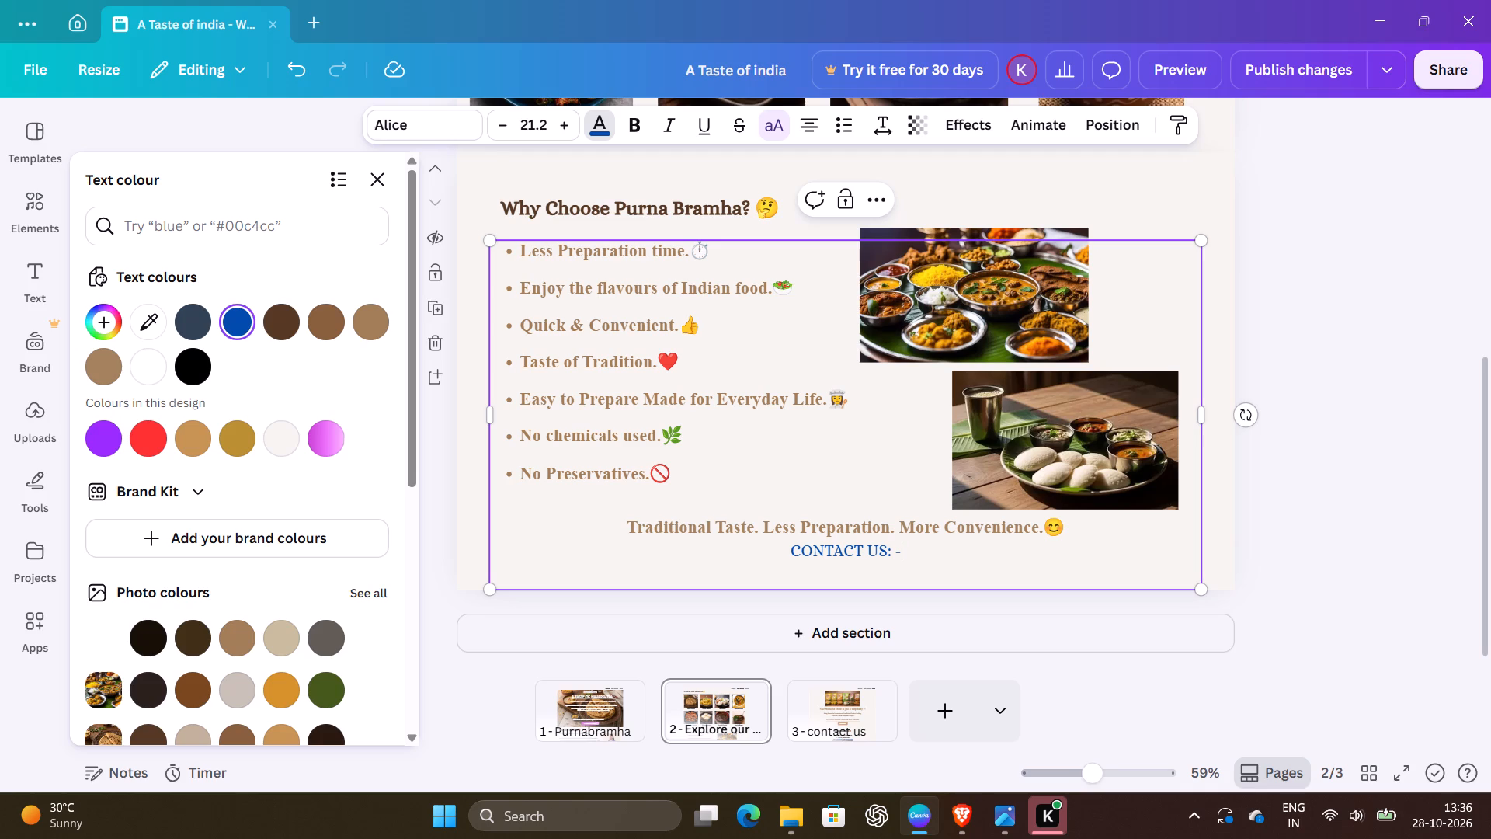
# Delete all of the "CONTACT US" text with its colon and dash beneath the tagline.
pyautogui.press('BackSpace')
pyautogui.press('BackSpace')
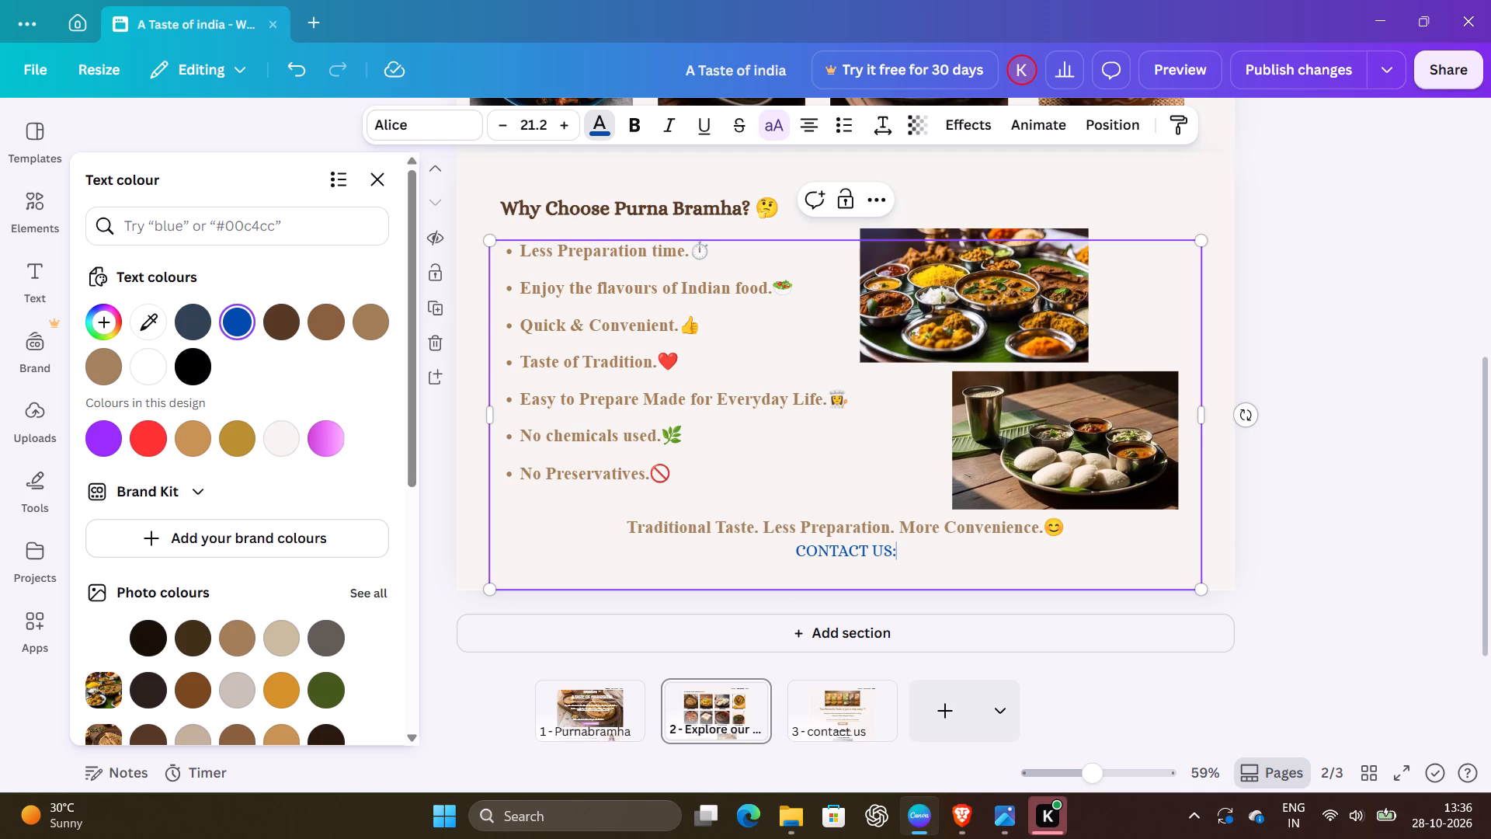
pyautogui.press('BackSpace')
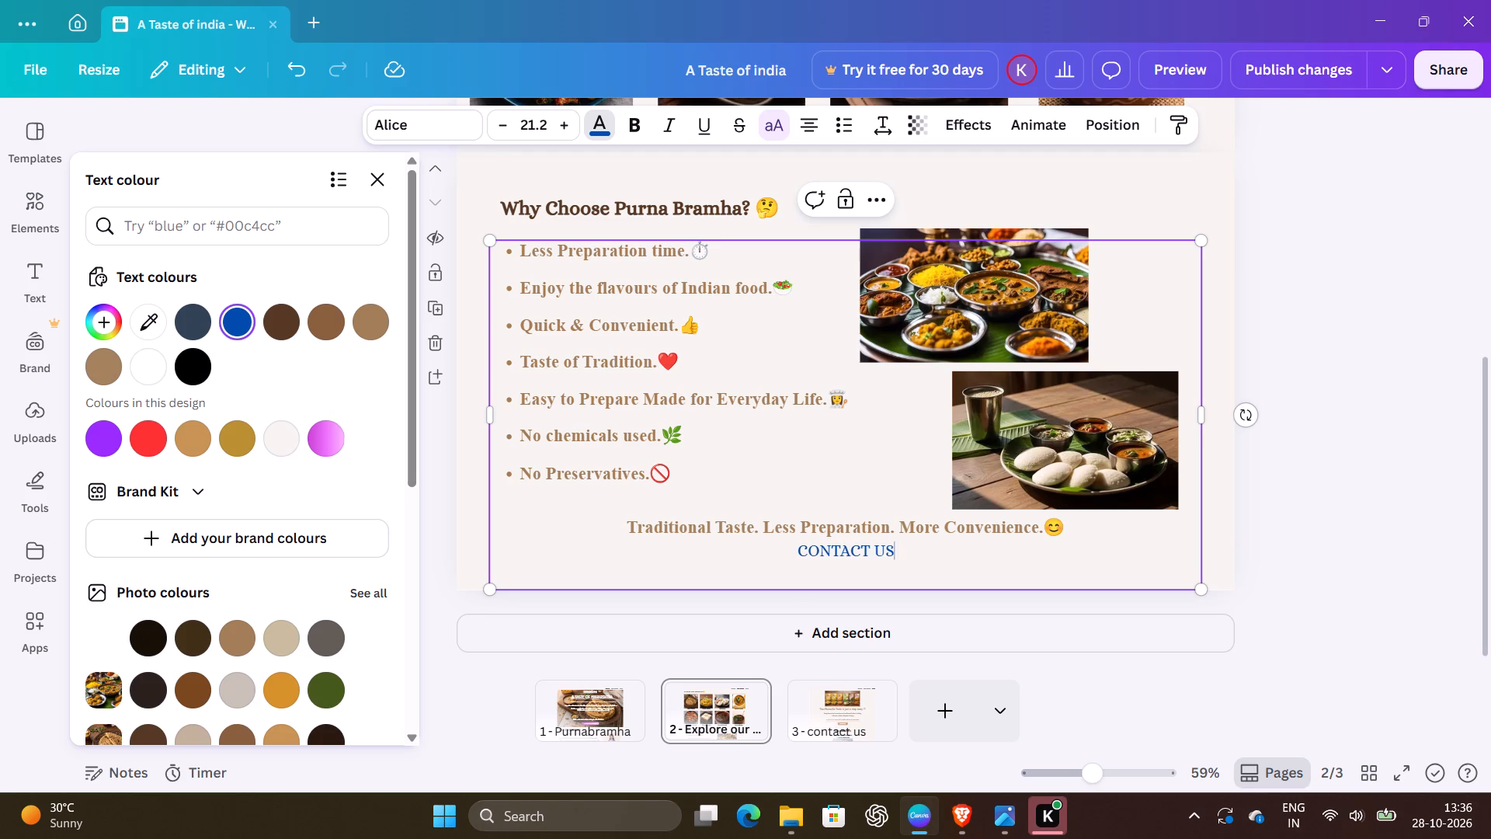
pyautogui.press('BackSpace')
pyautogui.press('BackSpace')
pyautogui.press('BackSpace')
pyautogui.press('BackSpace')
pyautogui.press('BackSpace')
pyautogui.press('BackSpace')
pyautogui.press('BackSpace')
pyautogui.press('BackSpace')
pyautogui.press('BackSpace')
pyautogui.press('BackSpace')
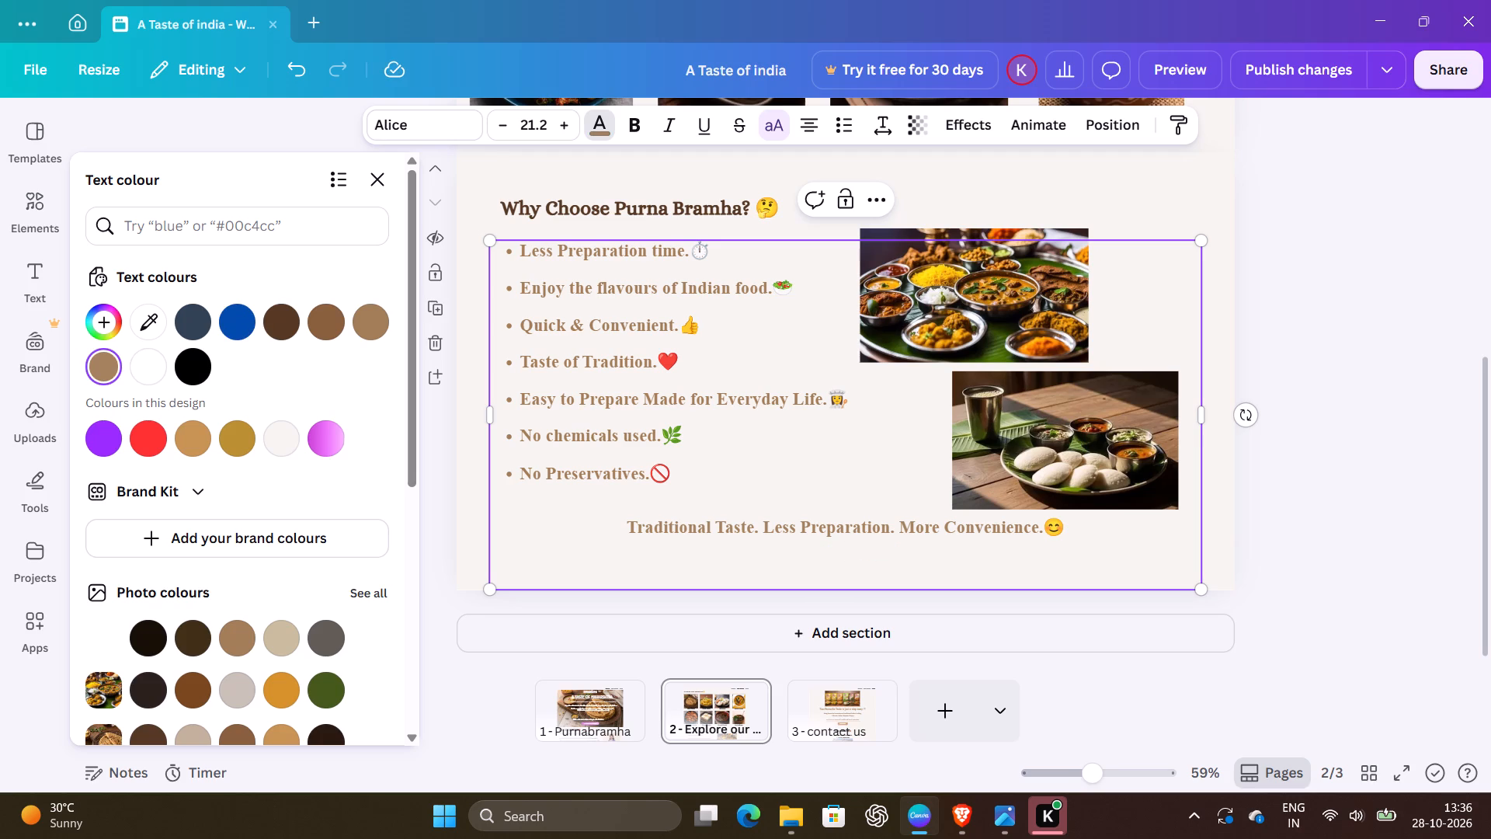
# Insert the rectangular blue gradient button, label it "Contact Us" and choose Link as its link type.
pyautogui.click(36, 216)
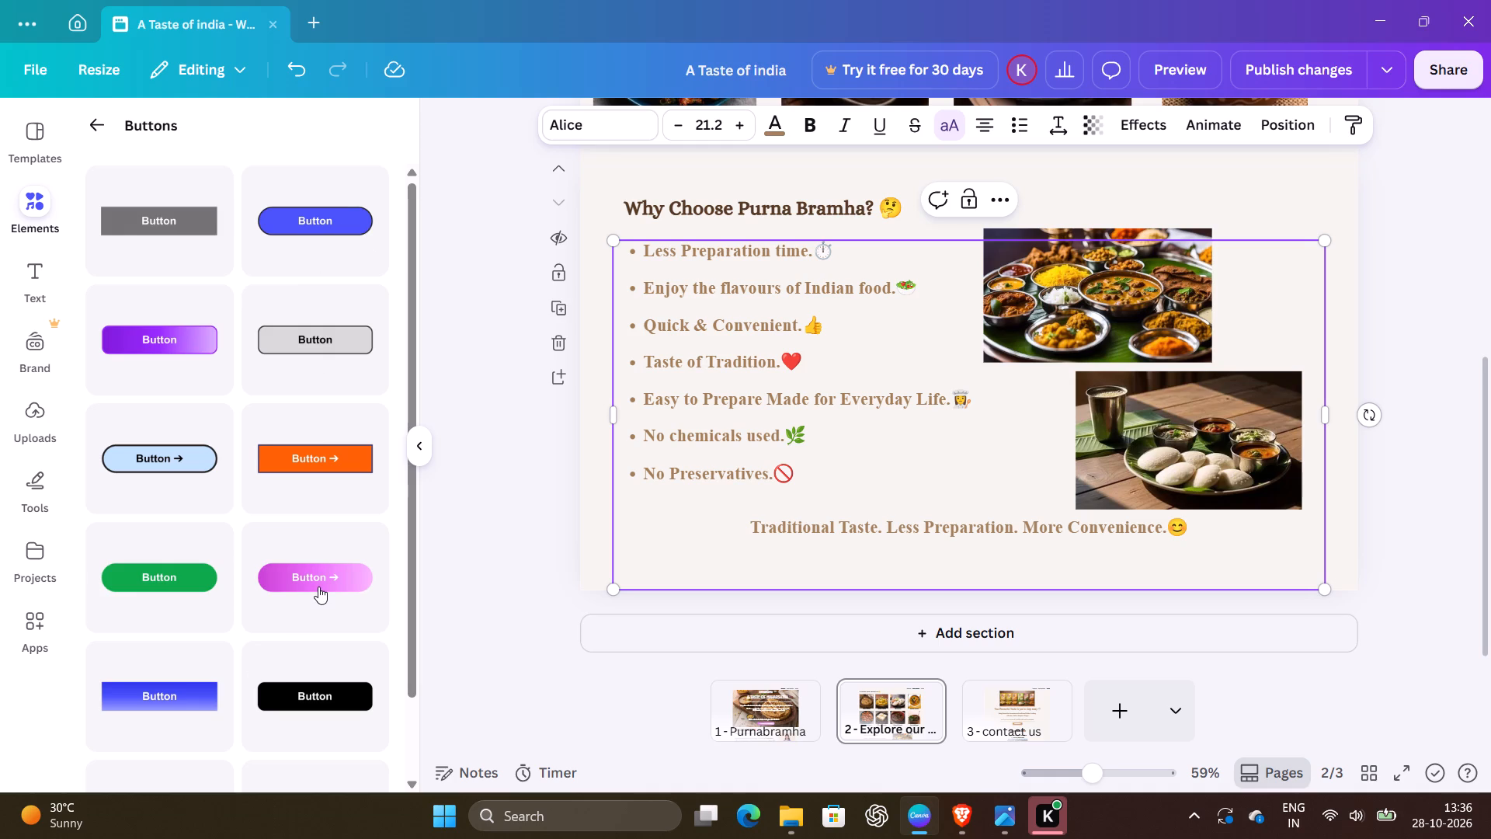
pyautogui.scroll(-3, 318, 587)
pyautogui.click(194, 608)
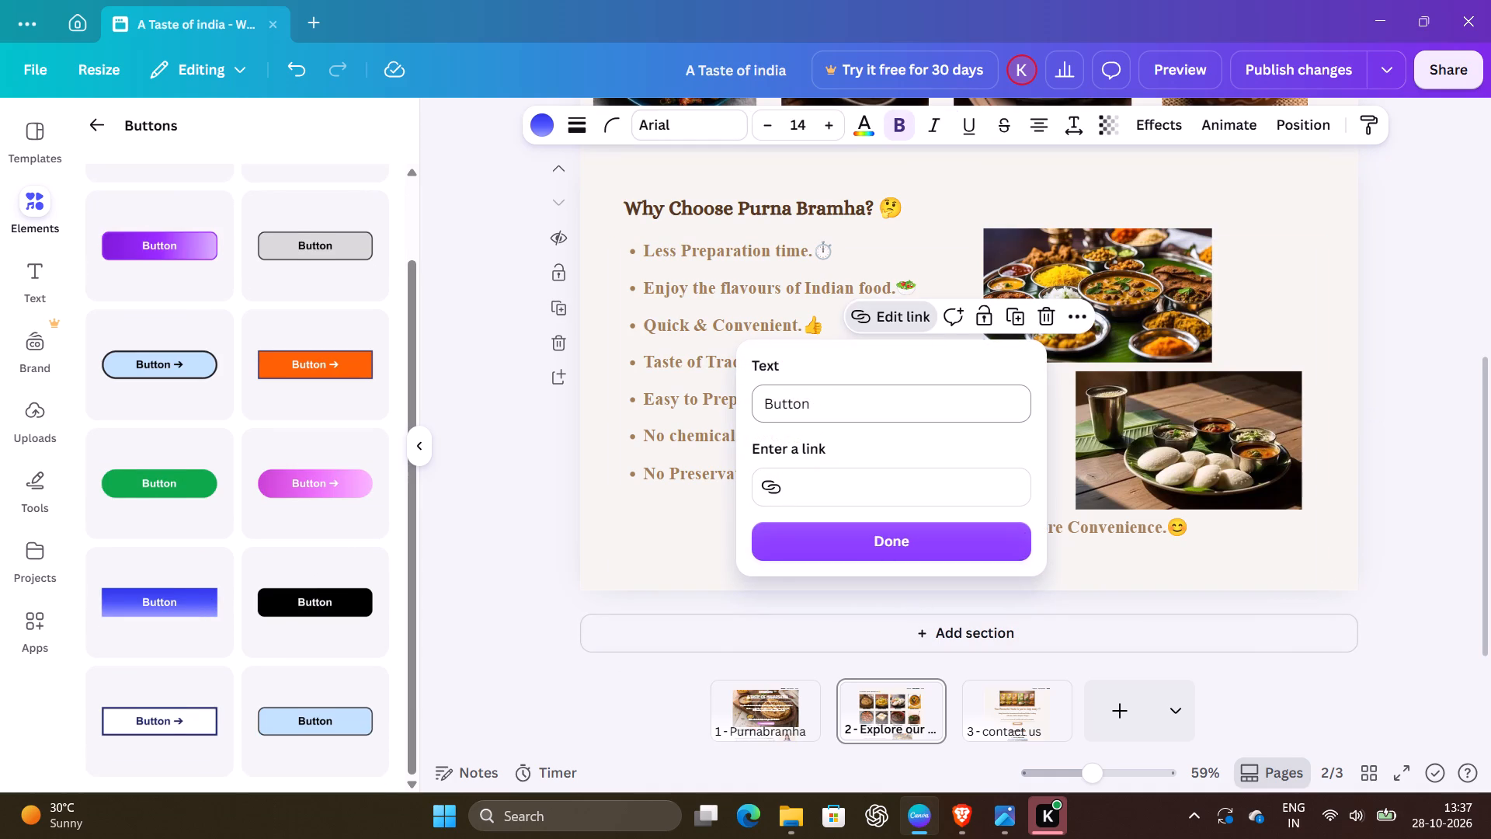
pyautogui.doubleClick(826, 409)
pyautogui.write('Contact')
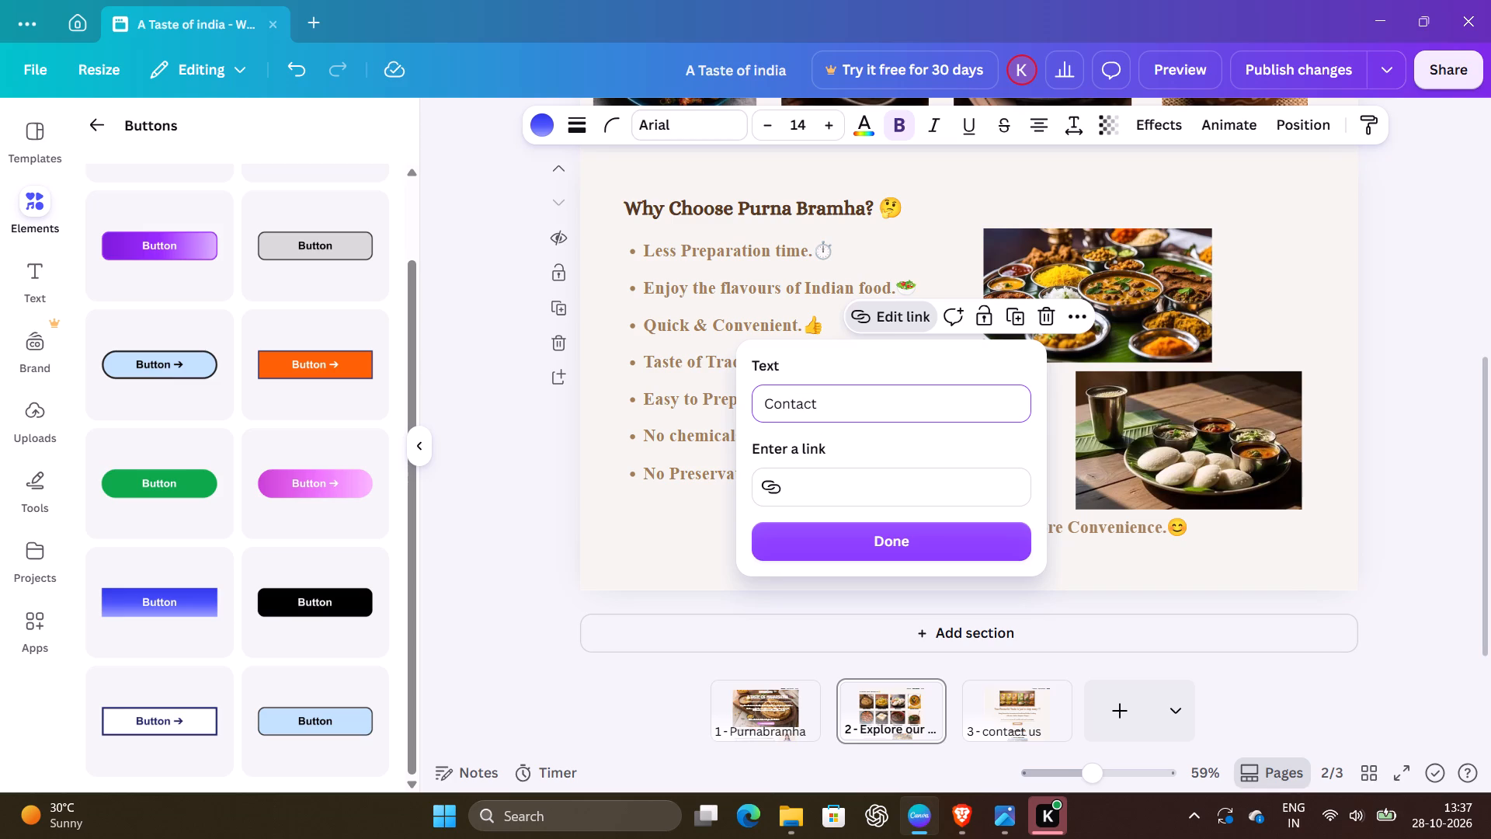
pyautogui.press('space')
pyautogui.write('Us')
pyautogui.click(765, 486)
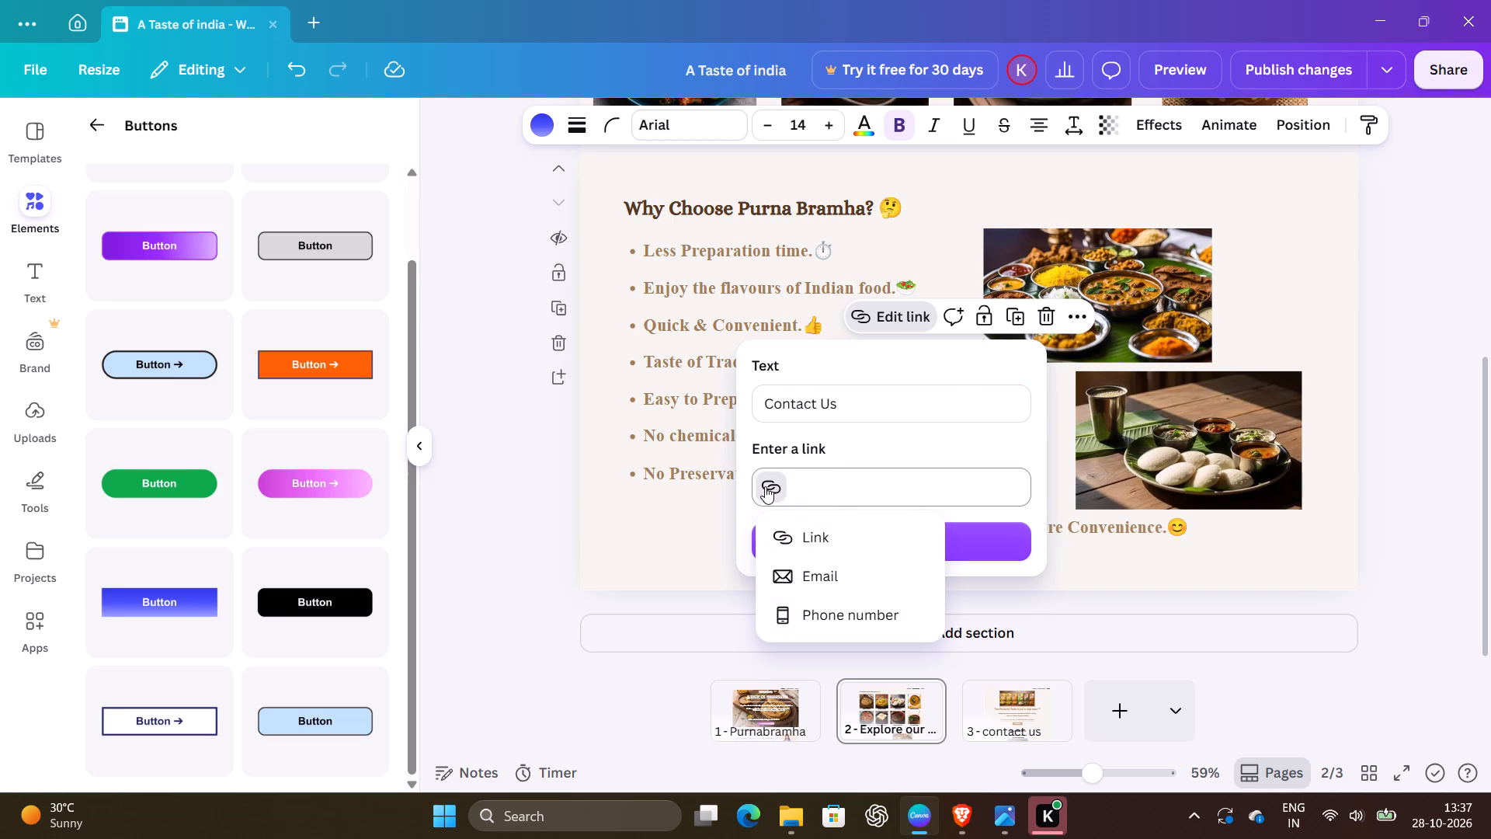
pyautogui.click(830, 547)
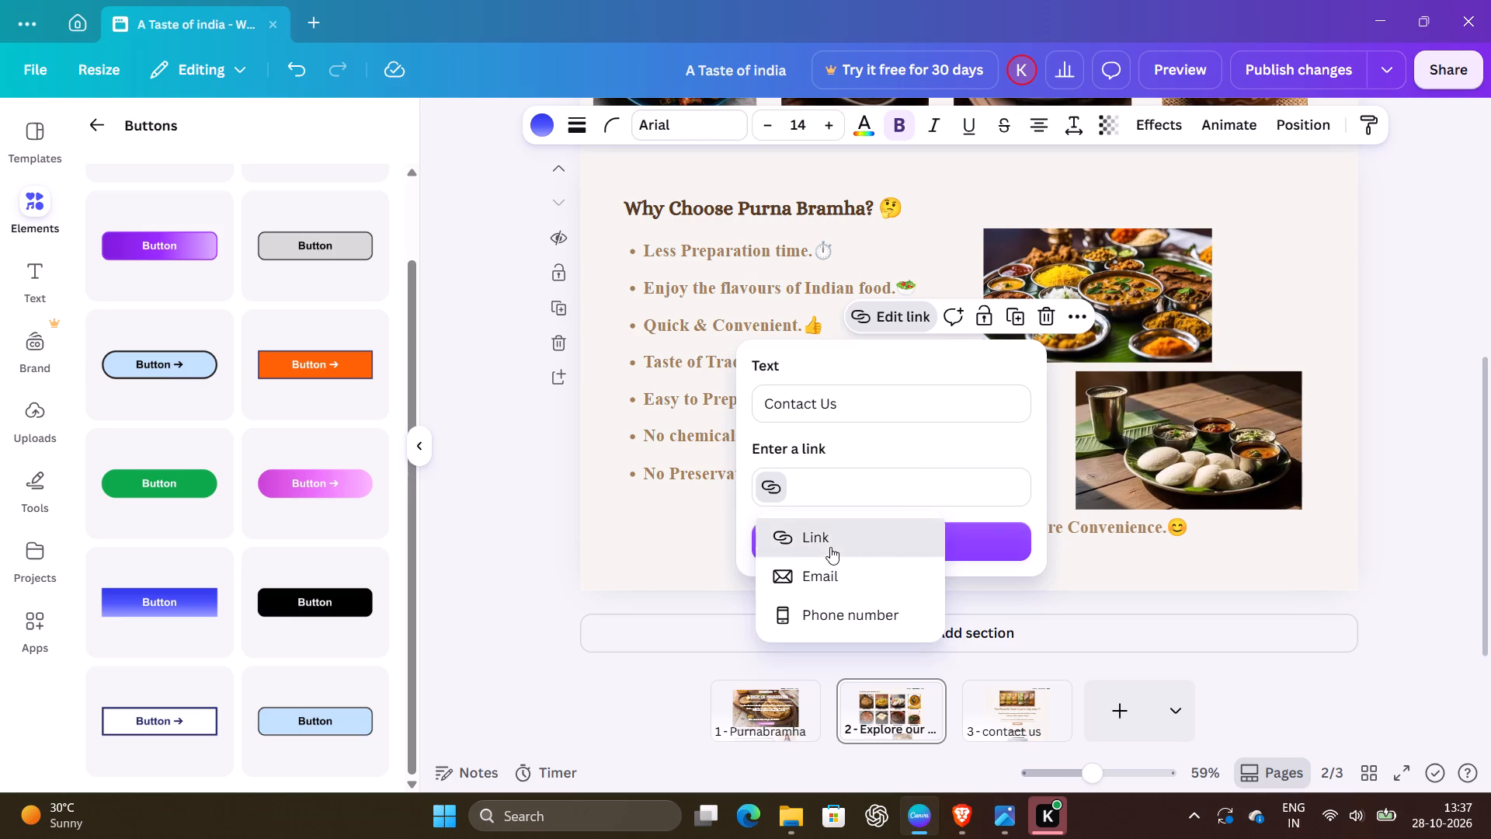
# Switch to Brave, open the published site's contact us page, look through it and copy the page address.
pyautogui.click(957, 824)
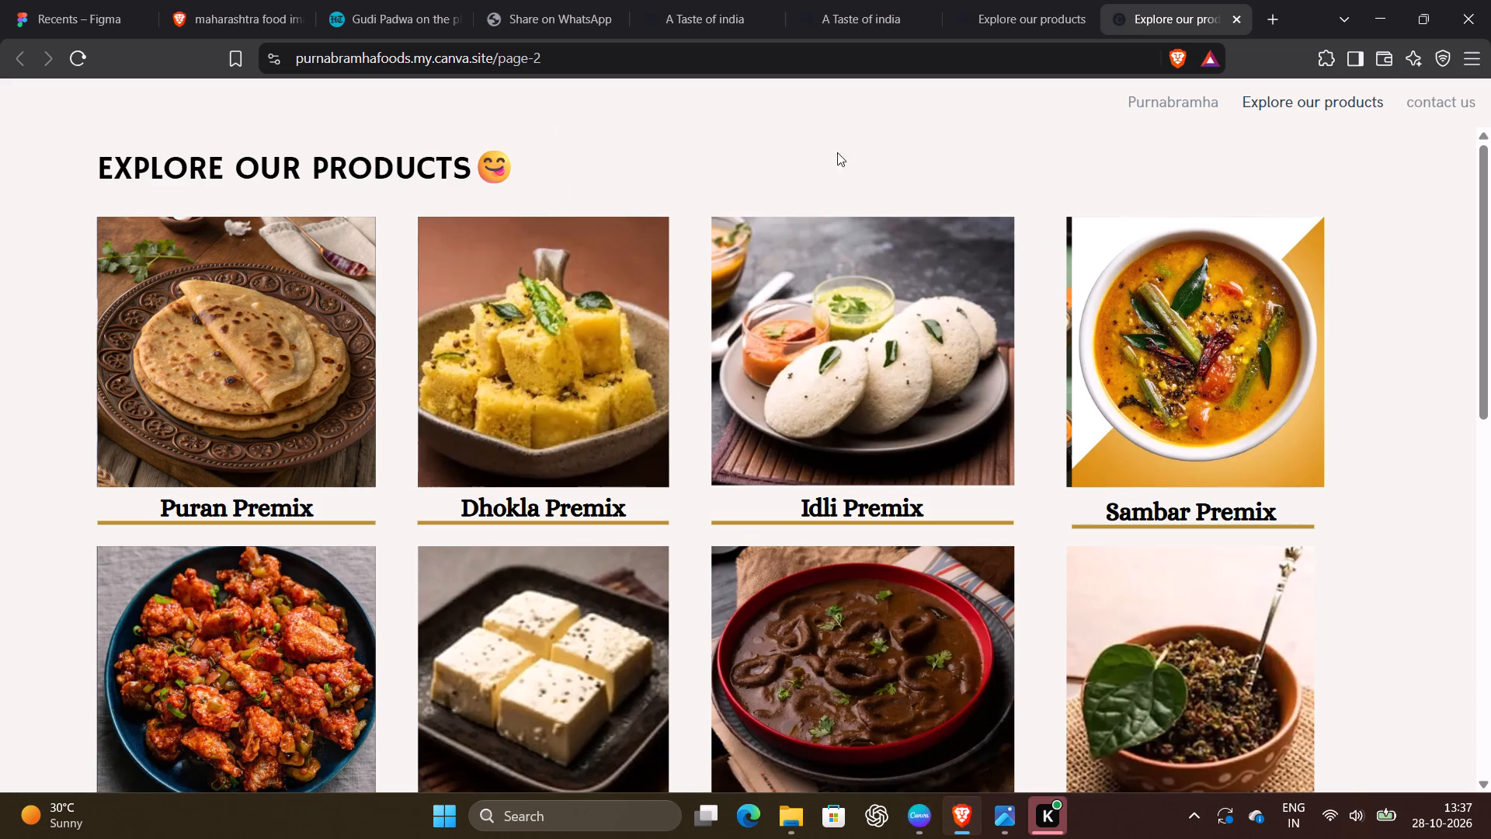
pyautogui.click(1458, 97)
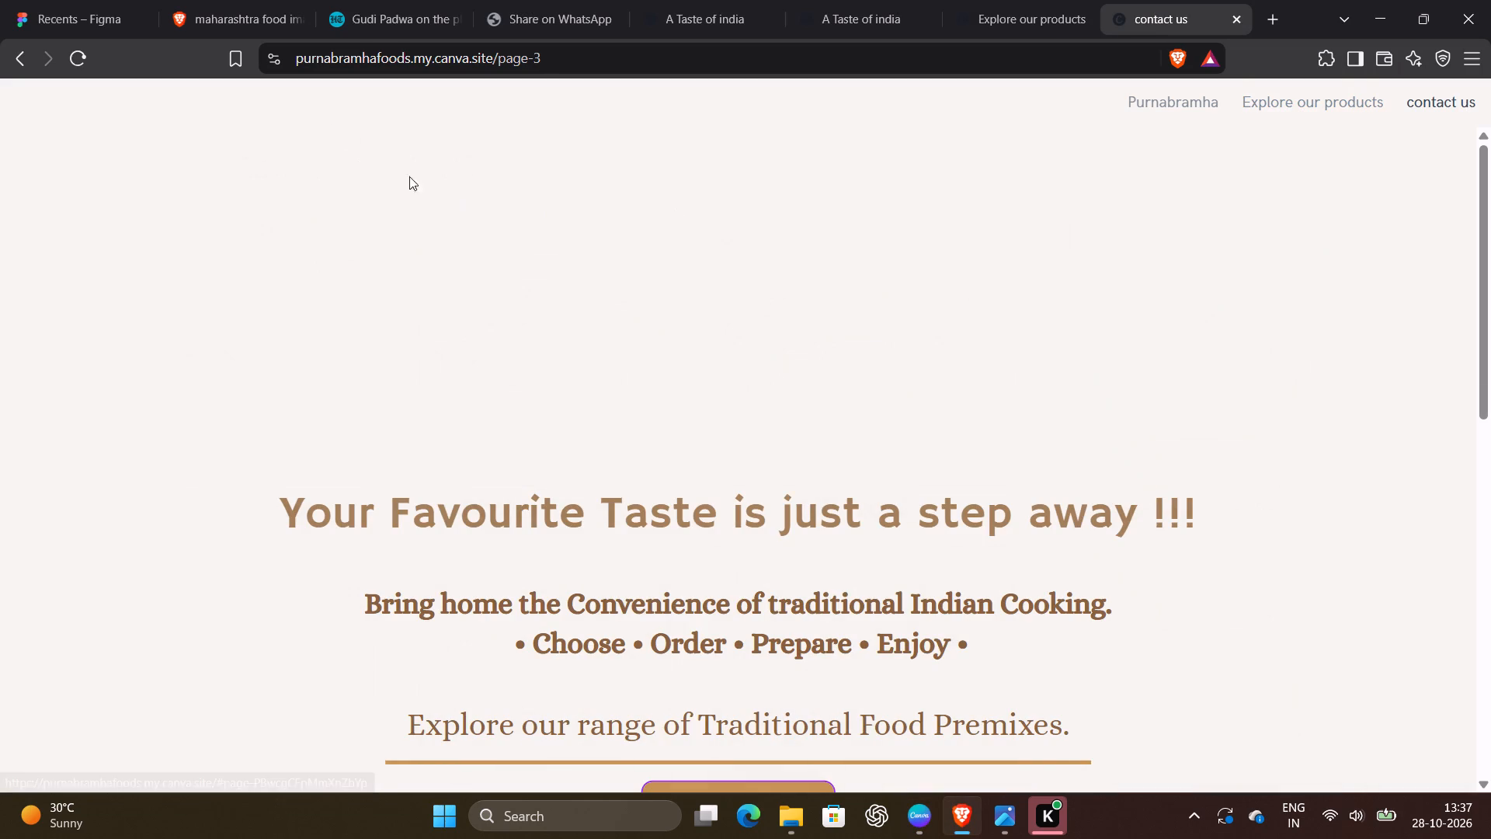
pyautogui.scroll(-3, 505, 342)
pyautogui.scroll(3, 505, 342)
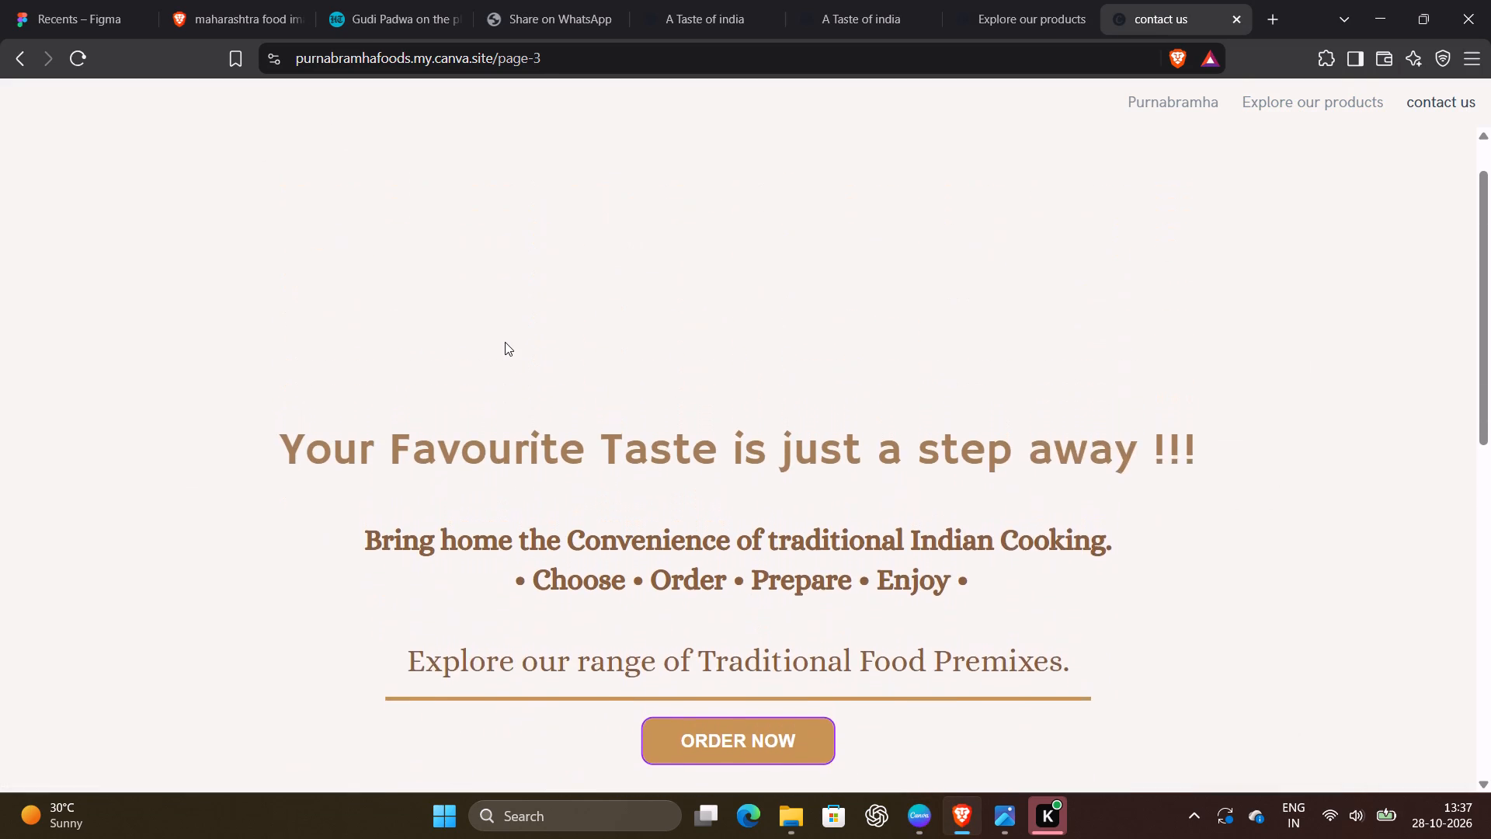
pyautogui.scroll(6, 505, 342)
pyautogui.scroll(-7, 505, 342)
pyautogui.scroll(8, 505, 342)
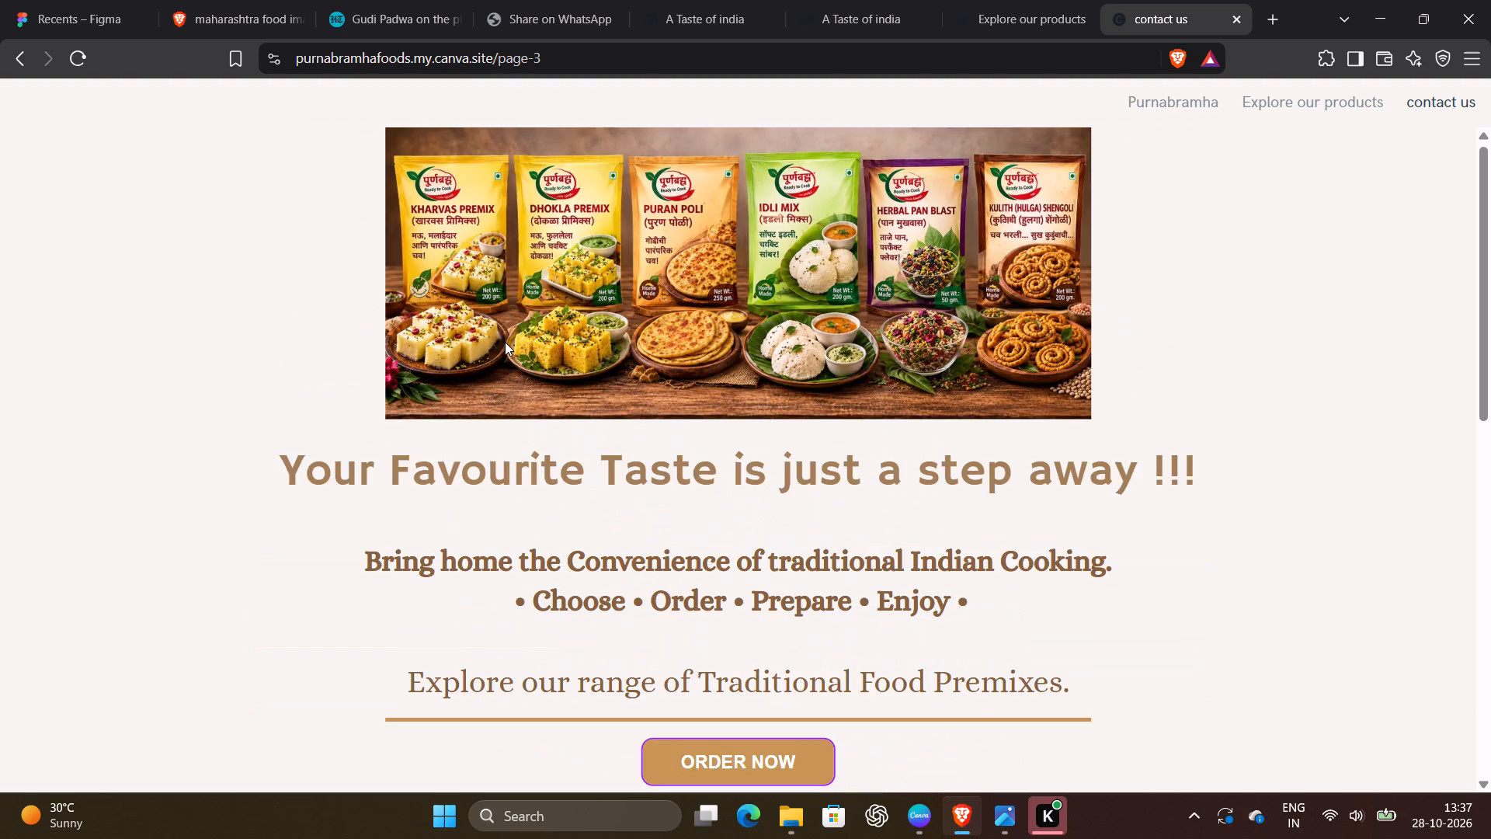
pyautogui.scroll(-11, 505, 342)
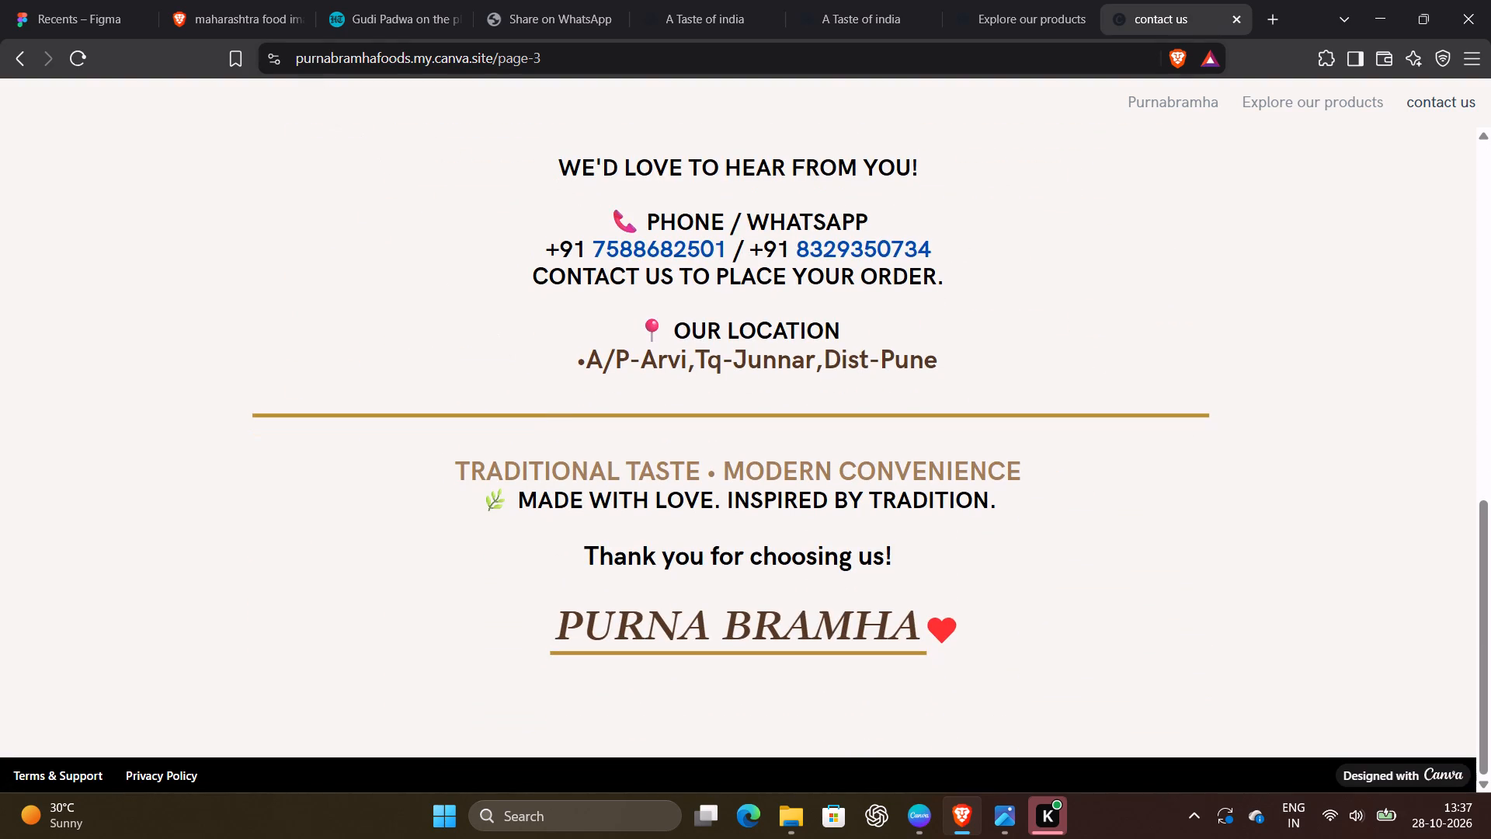
pyautogui.moveTo(297, 57); pyautogui.dragTo(544, 89)
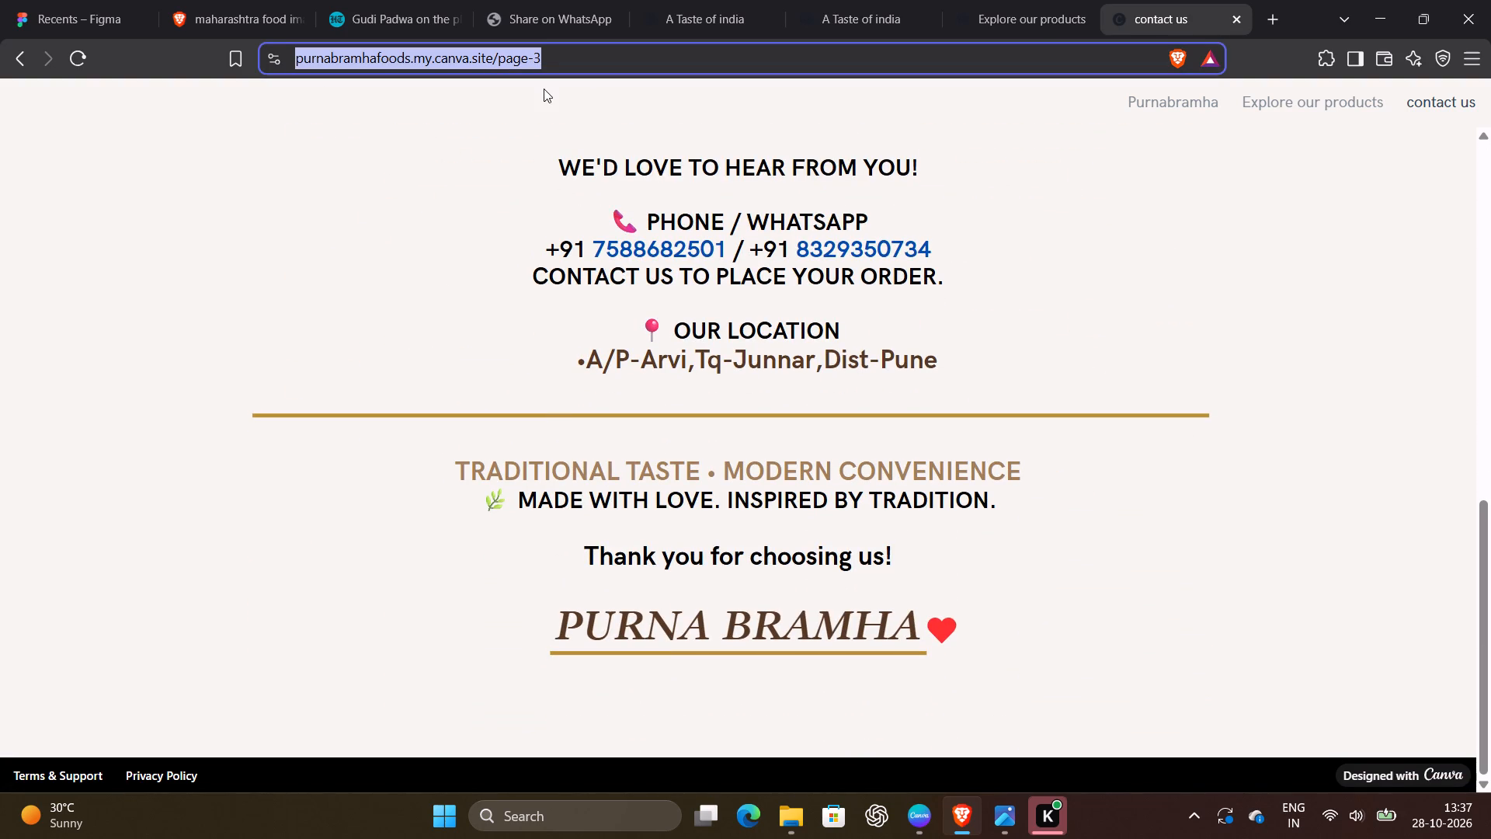
pyautogui.hotkey('ctrl', 'c')
# Back in Canva, link the Contact Us button to purnabramhafoods.my.canva.site/page-3.
pyautogui.click(918, 824)
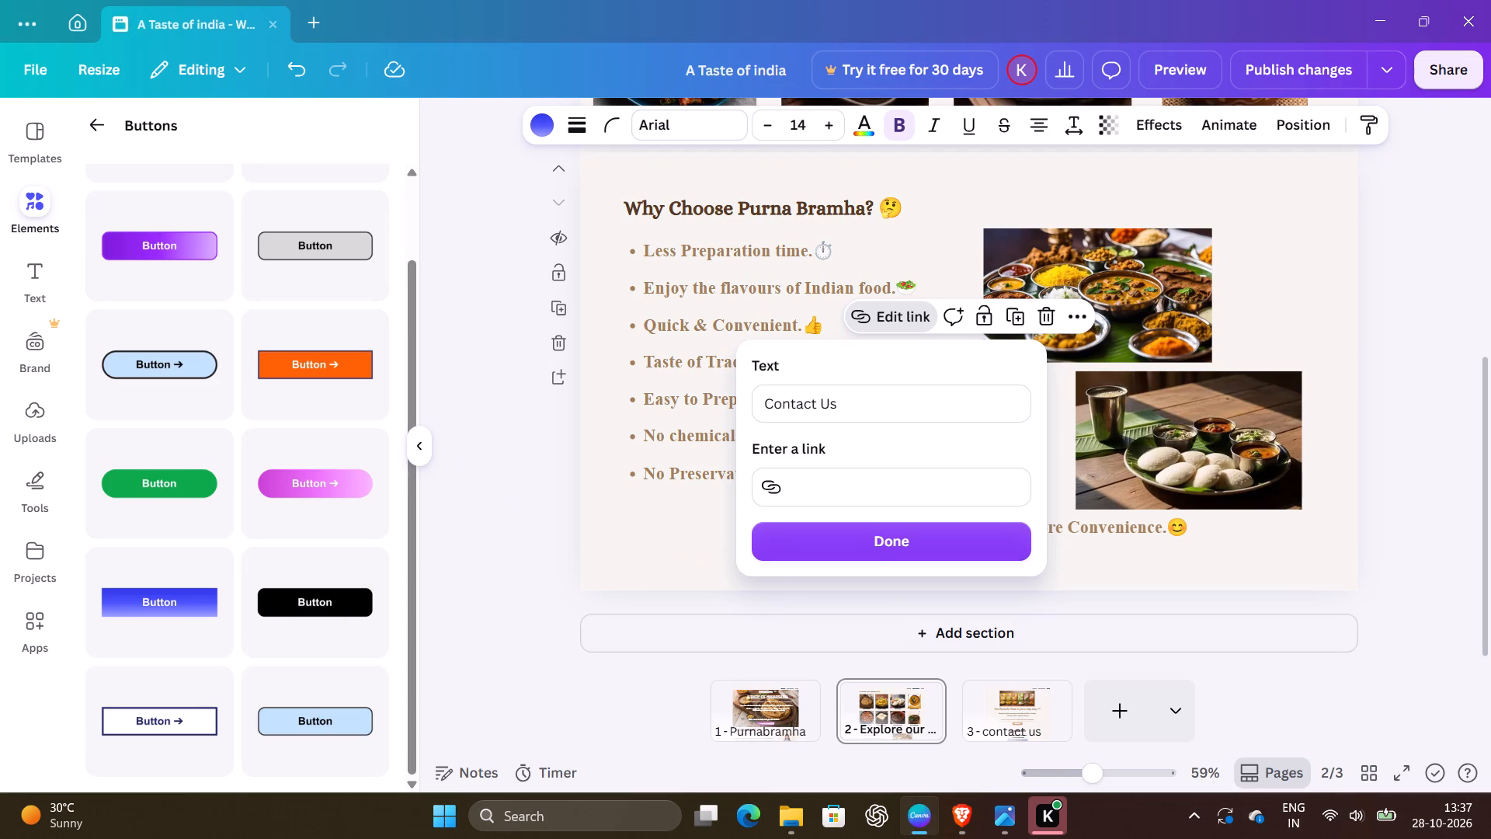
pyautogui.click(829, 489)
pyautogui.hotkey('ctrl', 'v')
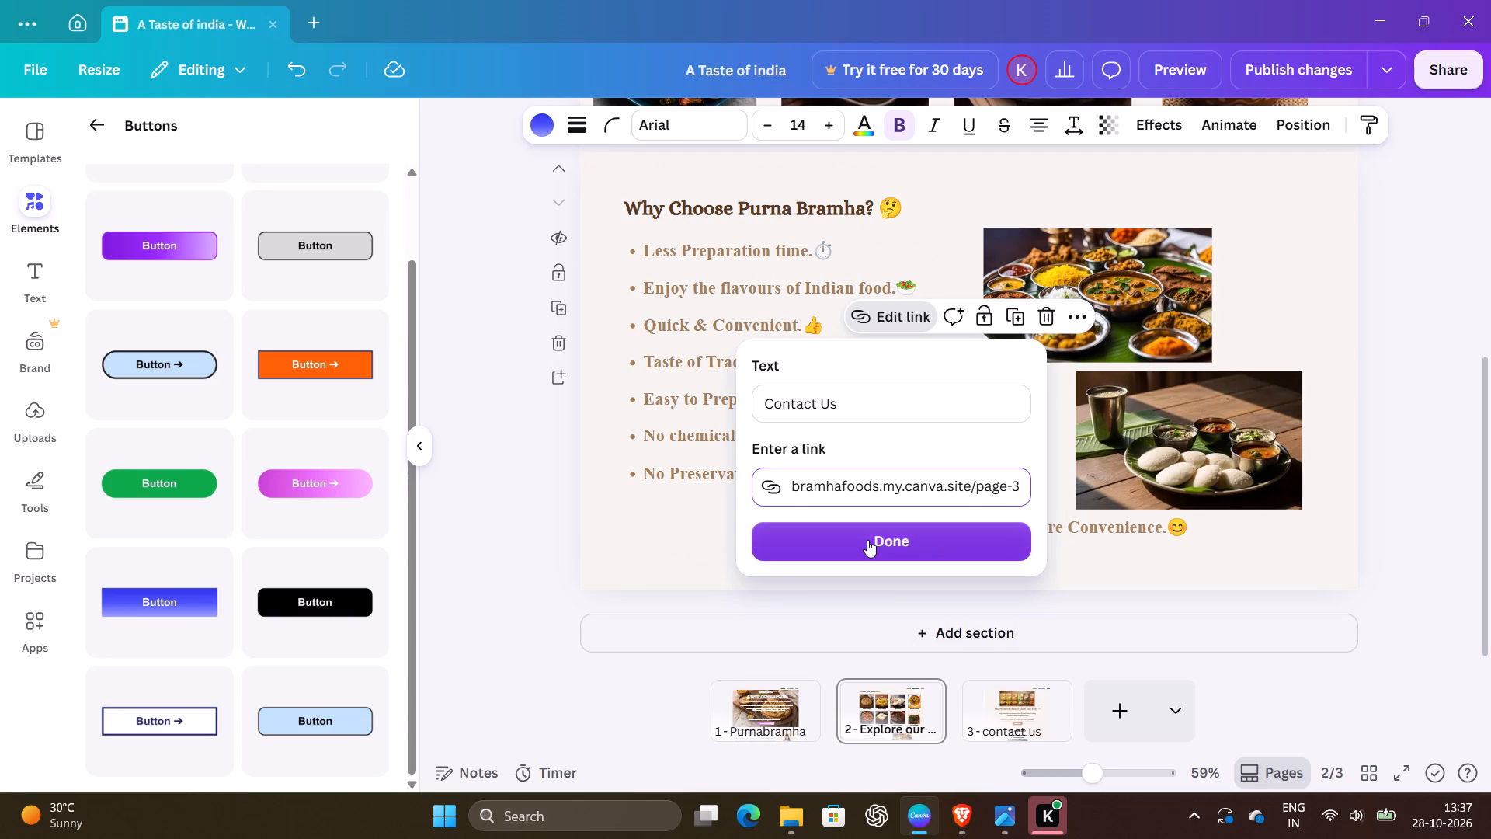
pyautogui.click(867, 540)
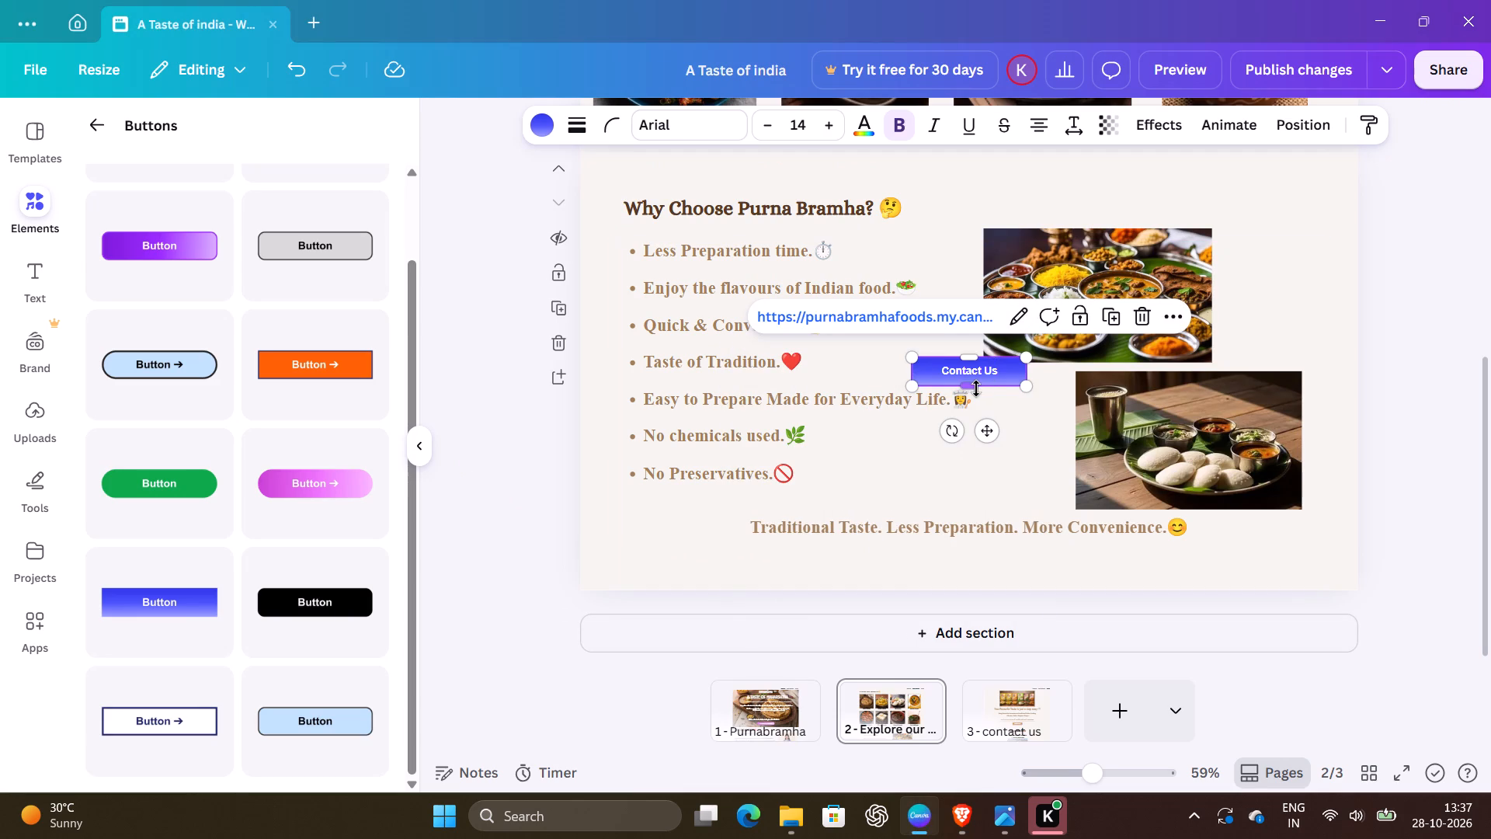
# Recolour the Contact Us button from the blue gradient to the solid orange-brown #D2913F.
pyautogui.click(540, 129)
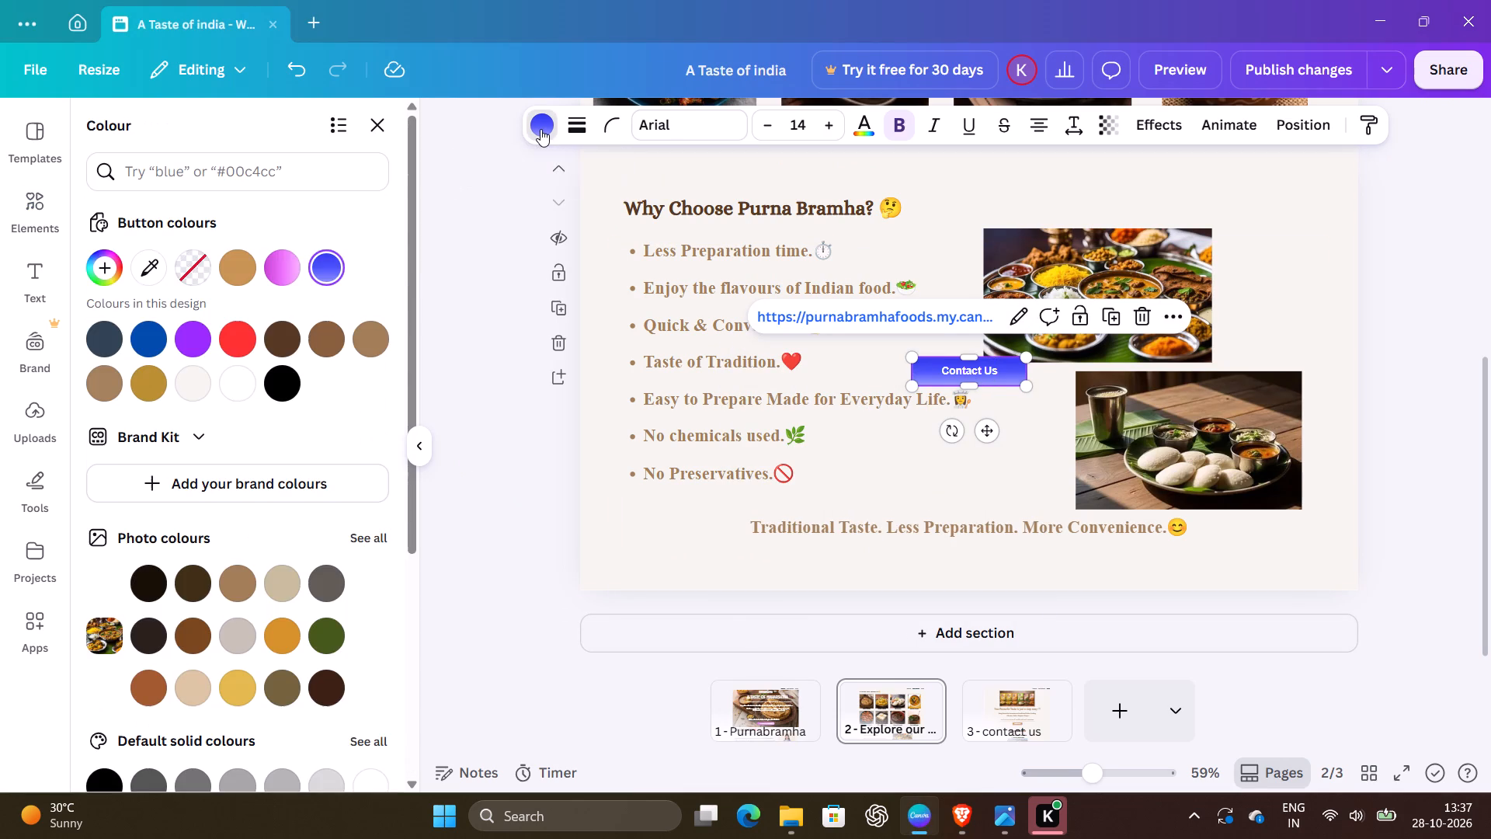
pyautogui.click(236, 270)
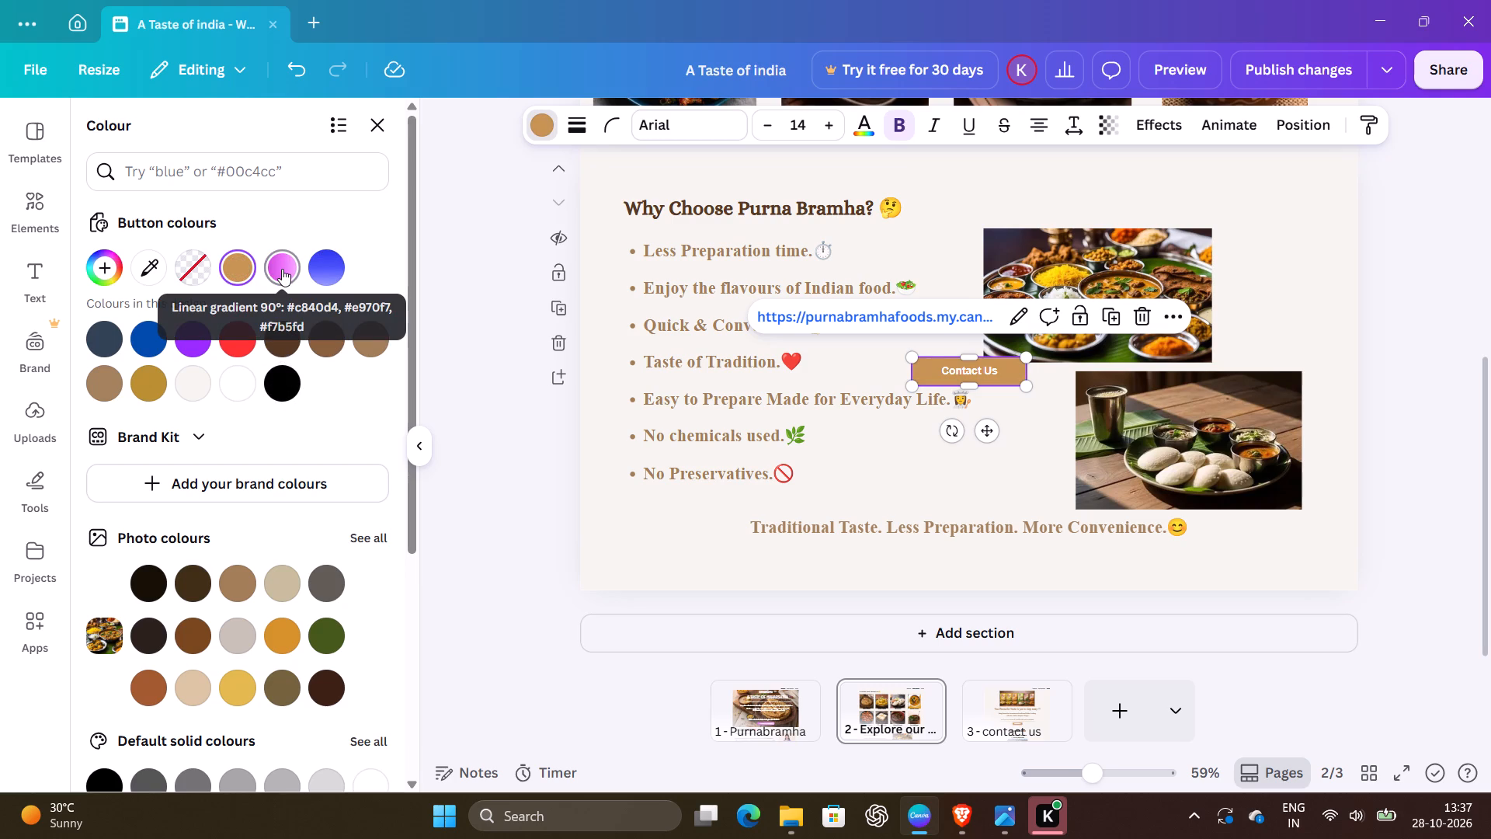
pyautogui.click(97, 274)
pyautogui.moveTo(97, 274); pyautogui.dragTo(105, 279)
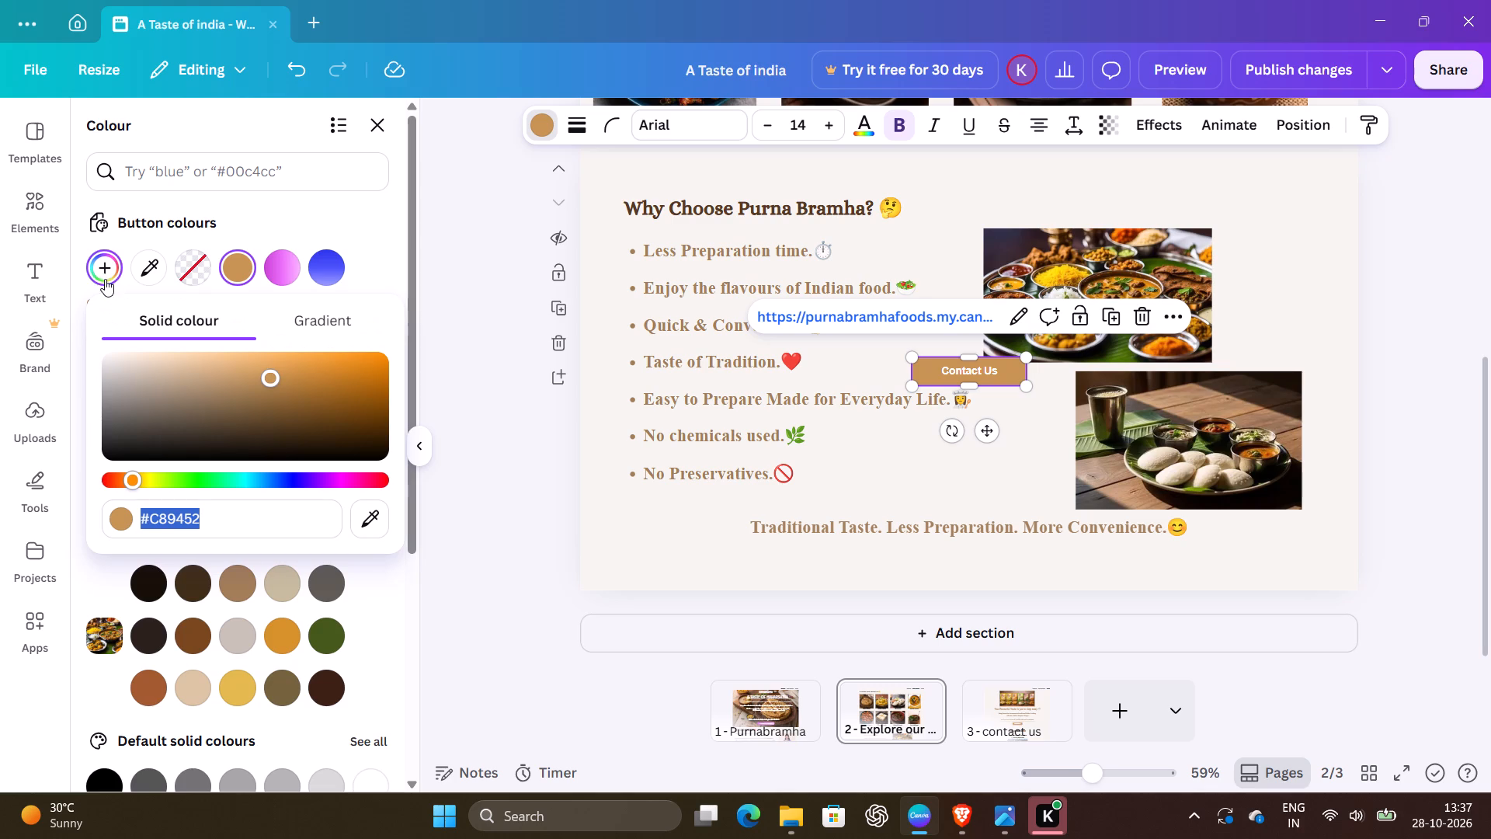
pyautogui.moveTo(105, 279); pyautogui.dragTo(269, 379)
pyautogui.moveTo(269, 379); pyautogui.dragTo(279, 377)
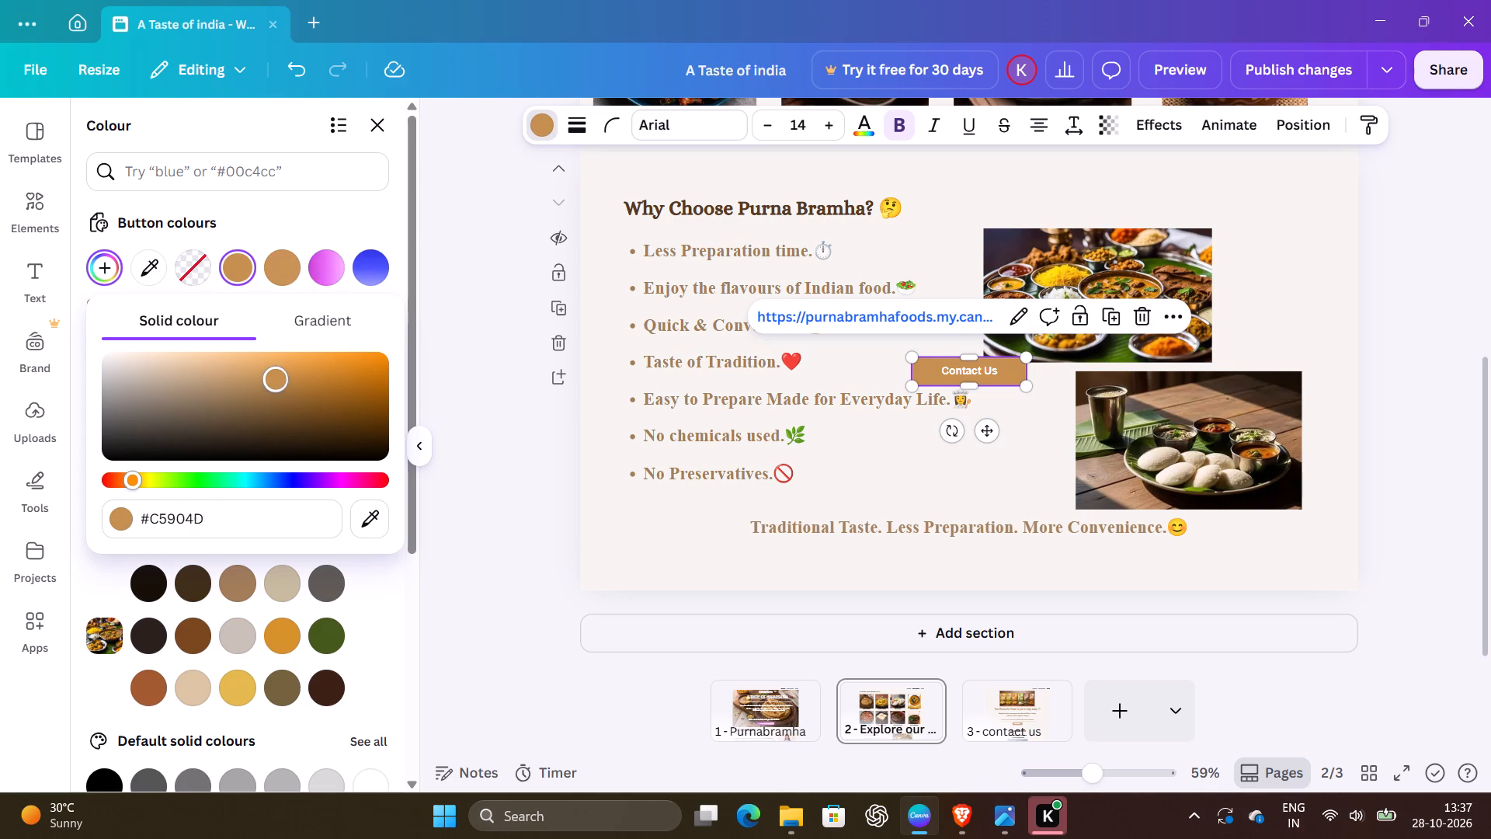
pyautogui.moveTo(279, 377); pyautogui.dragTo(292, 373)
pyautogui.moveTo(292, 373); pyautogui.dragTo(304, 371)
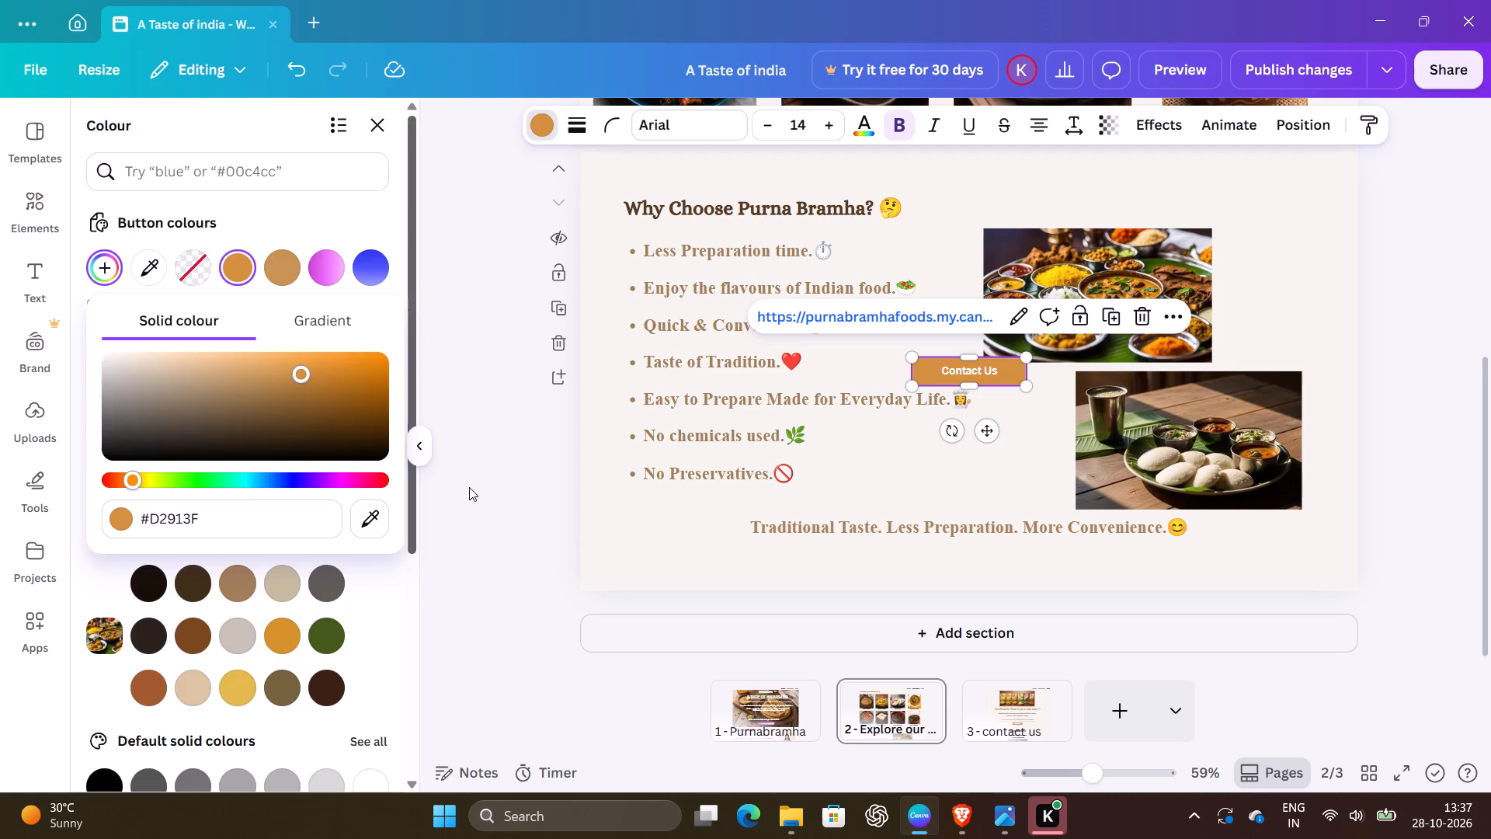
pyautogui.click(469, 487)
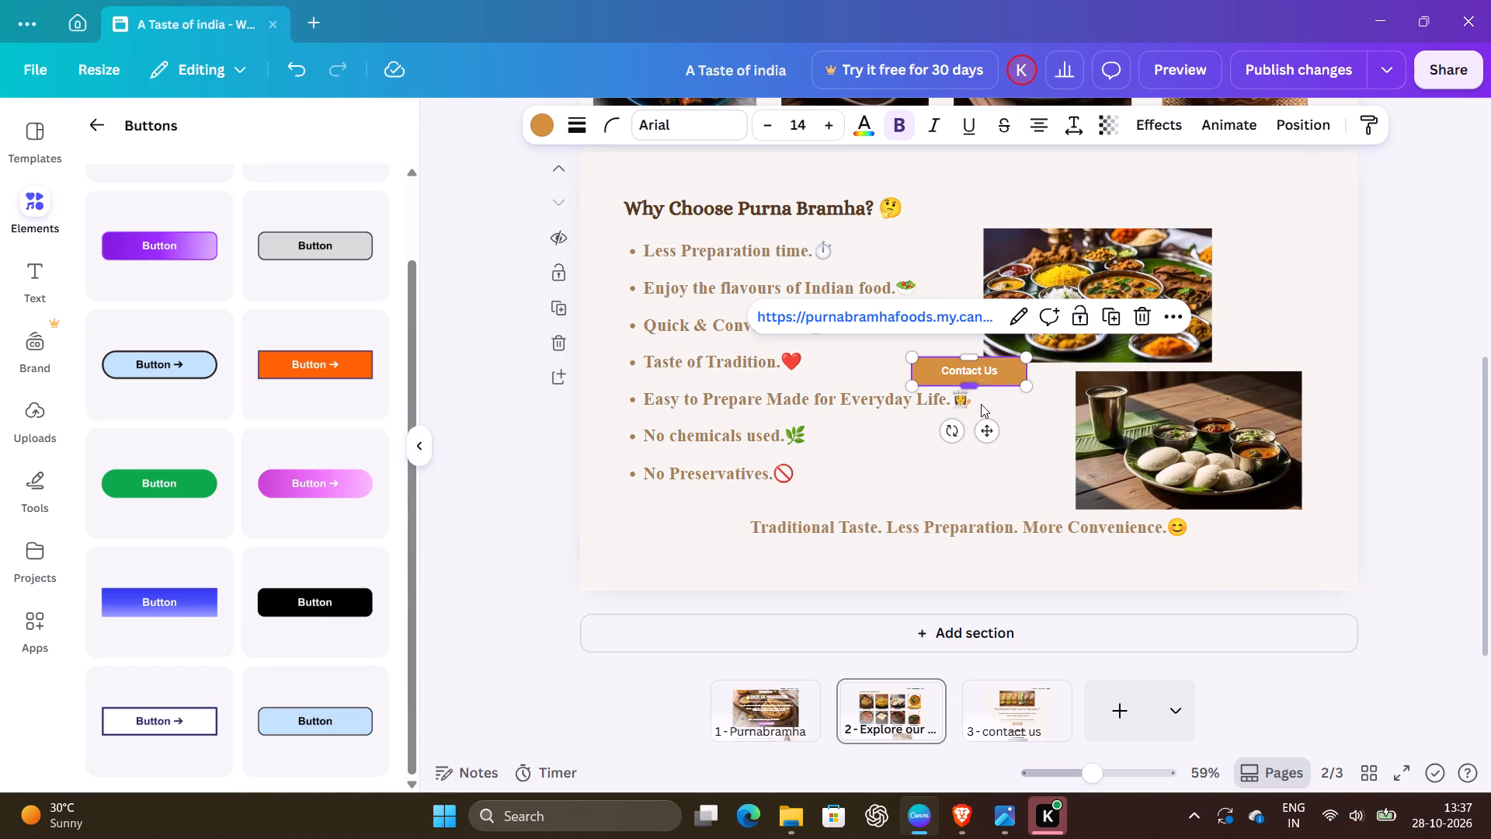
# Move the Contact Us button below the "Traditional Taste. Less Preparation. More Convenience." tagline, centred under it.
pyautogui.moveTo(985, 427); pyautogui.dragTo(974, 614)
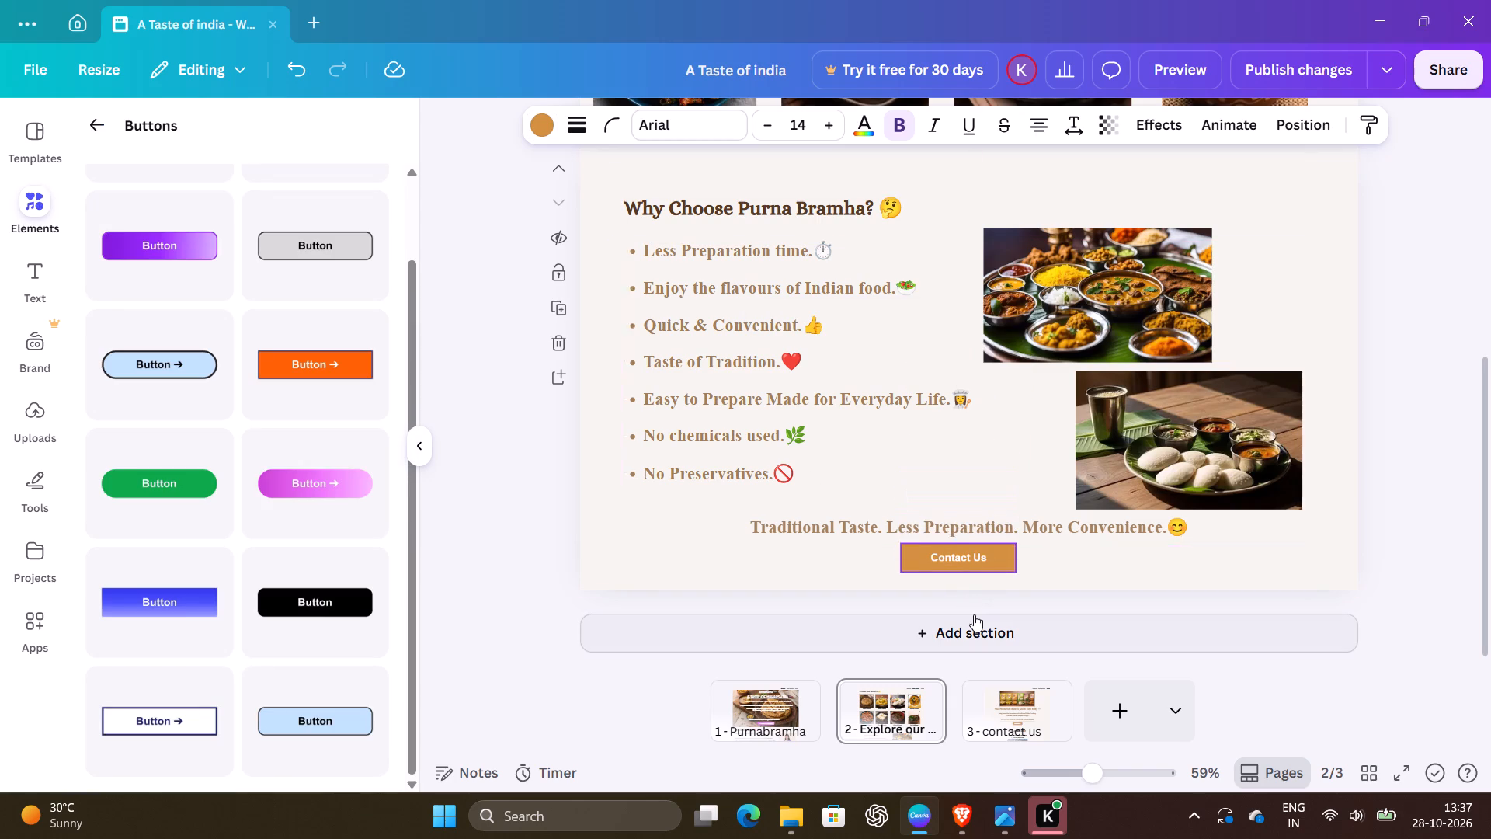
pyautogui.moveTo(974, 614); pyautogui.dragTo(978, 615)
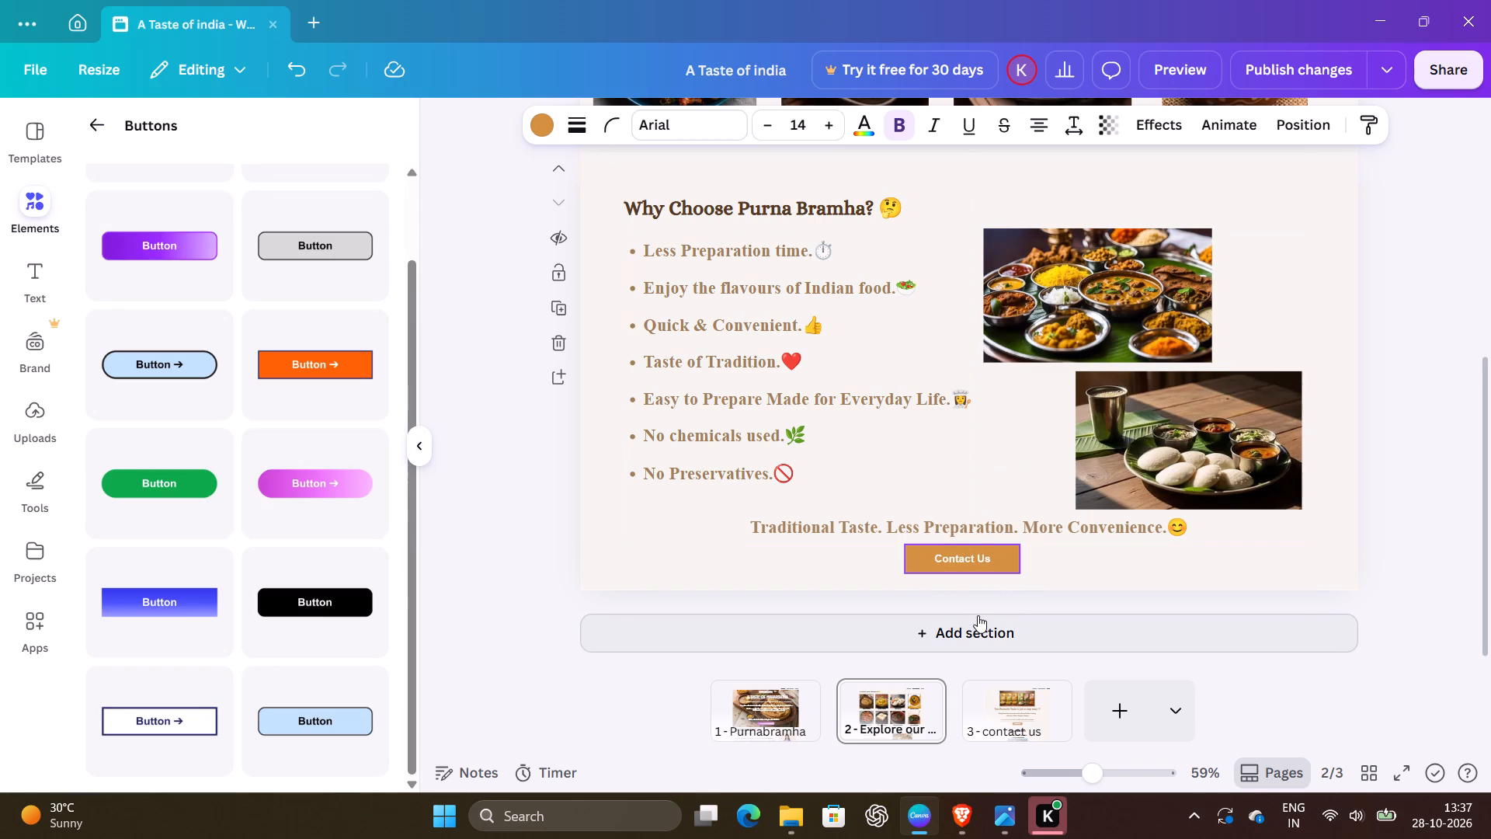
pyautogui.moveTo(978, 615); pyautogui.dragTo(983, 618)
pyautogui.click(1413, 562)
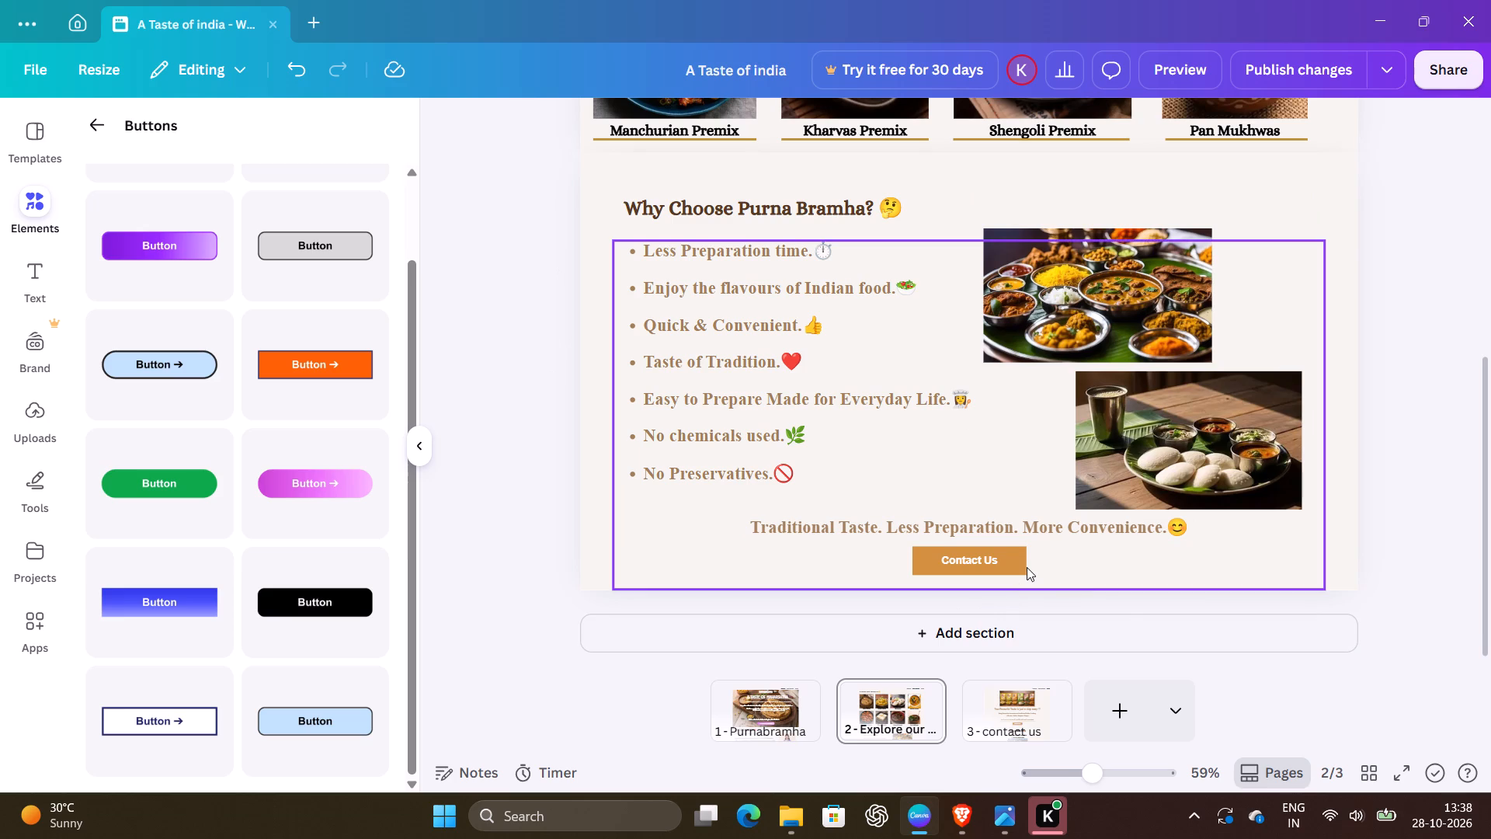
# Delete the trailing blank lines and the smiley emoji after "More Convenience." in the tagline.
pyautogui.click(871, 559)
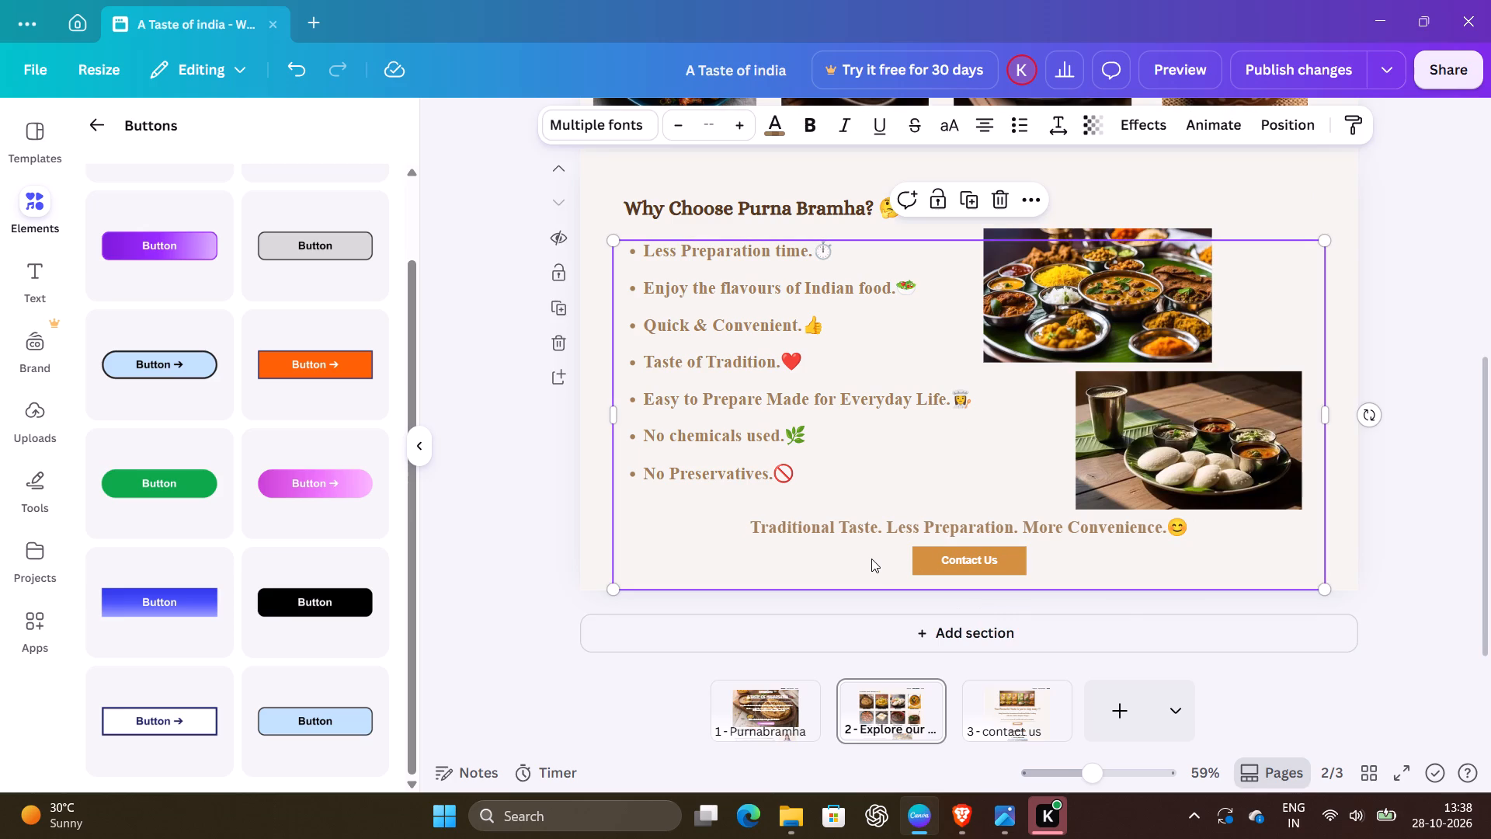
pyautogui.click(871, 559)
pyautogui.click(871, 559)
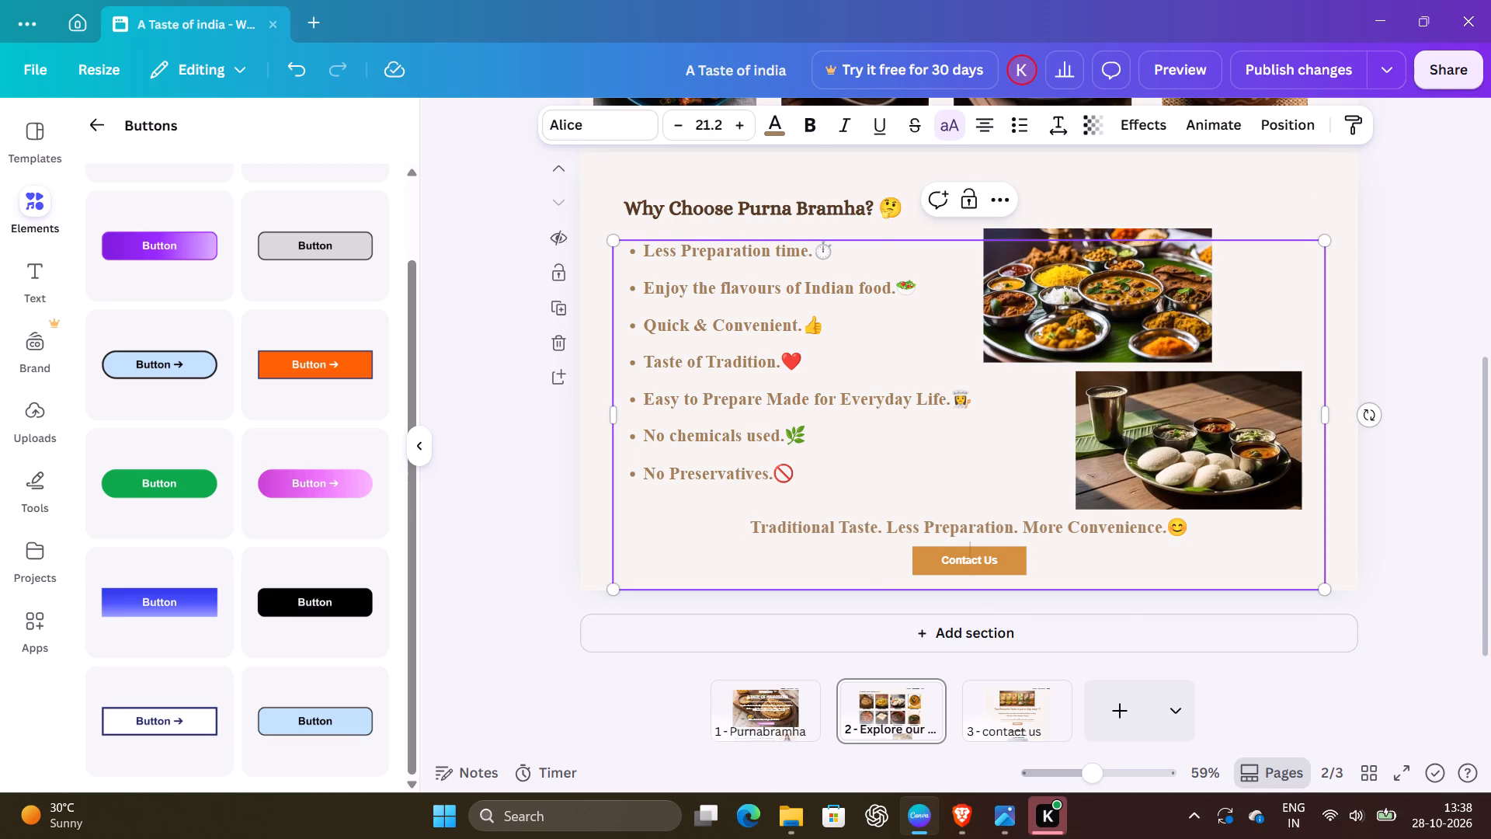
pyautogui.press('BackSpace')
pyautogui.press('BackSpace')
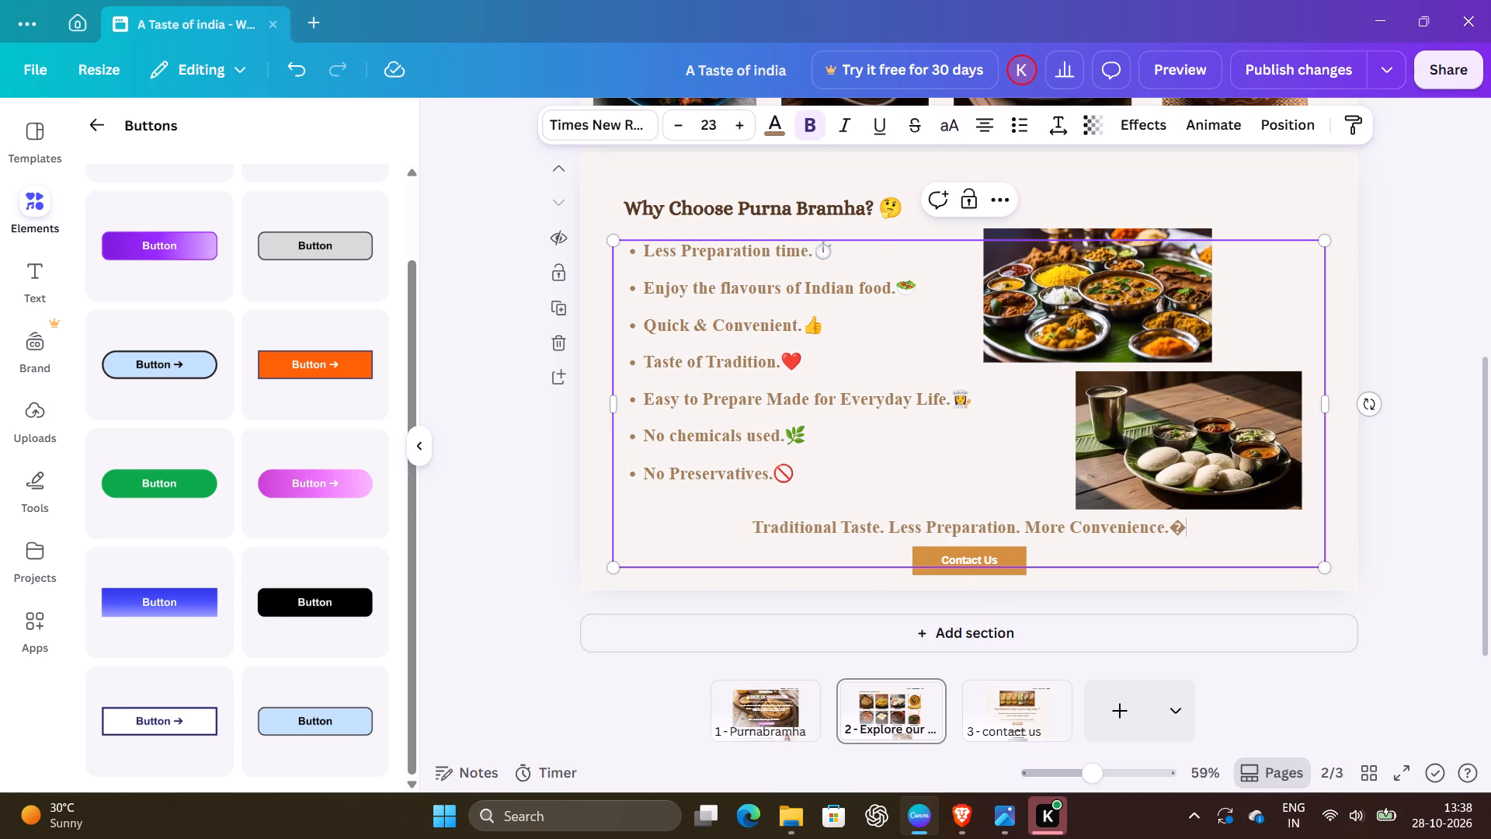
pyautogui.press('BackSpace')
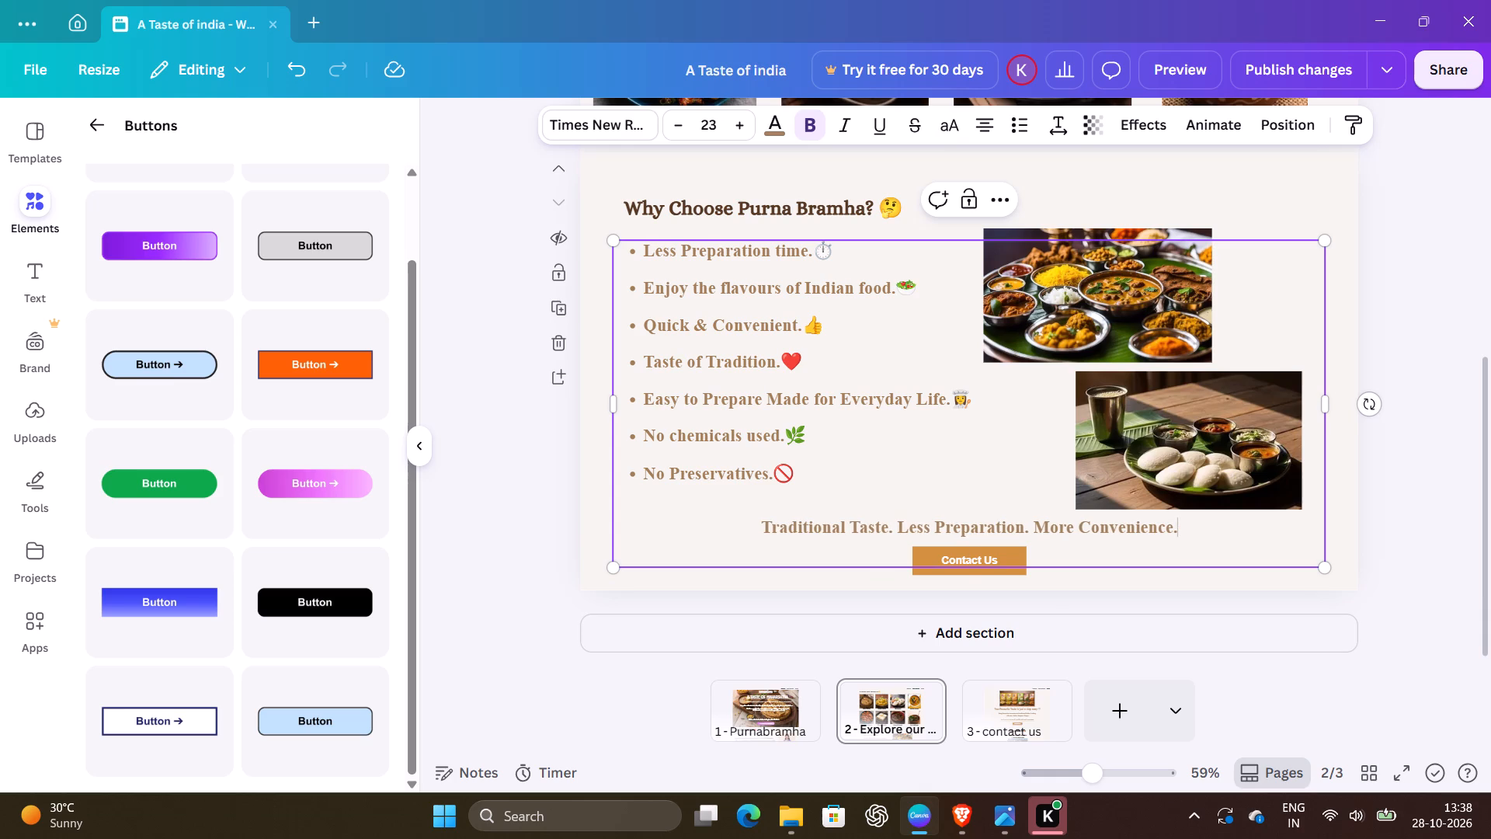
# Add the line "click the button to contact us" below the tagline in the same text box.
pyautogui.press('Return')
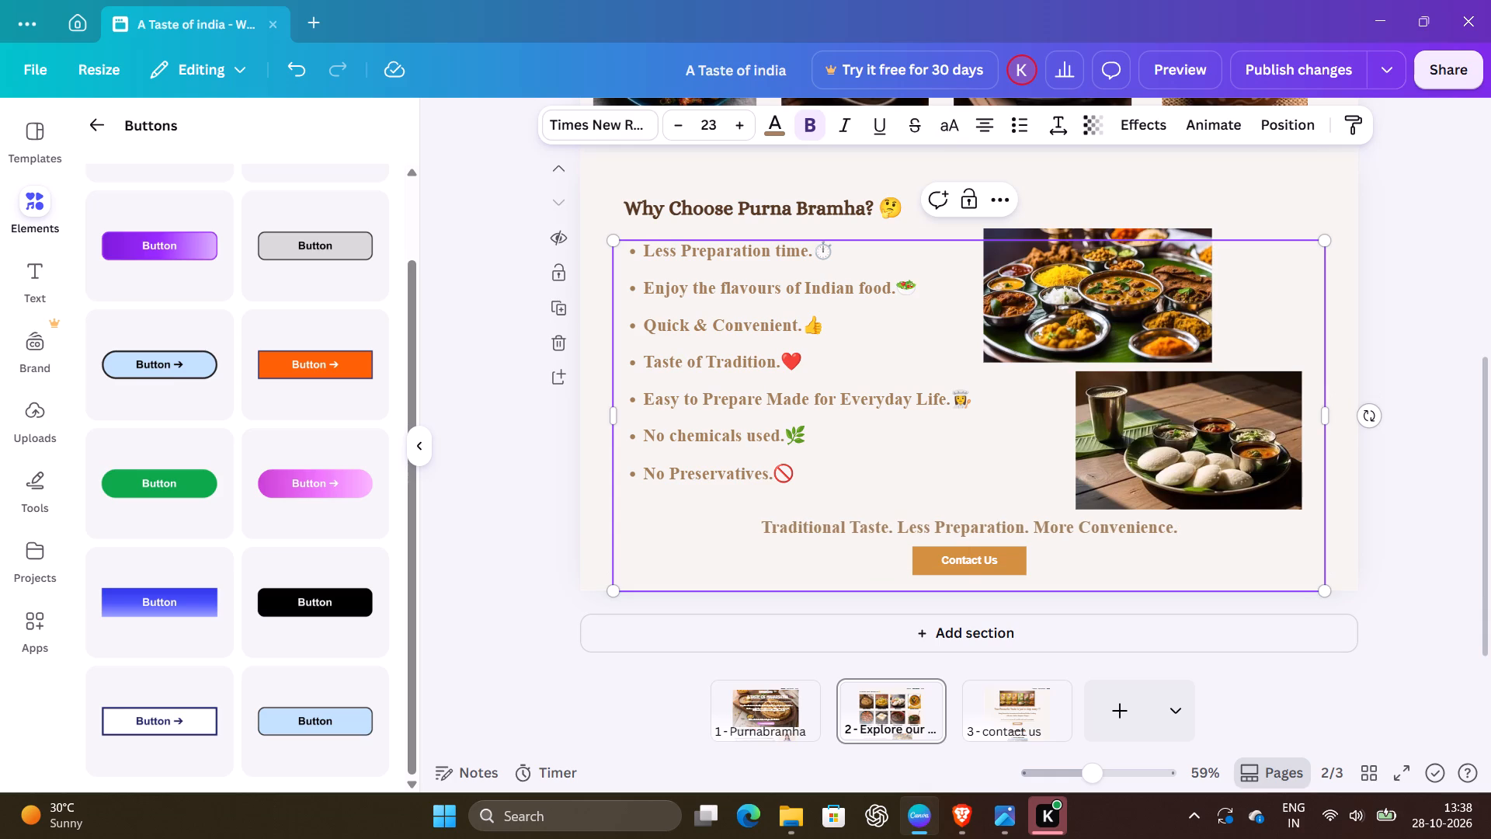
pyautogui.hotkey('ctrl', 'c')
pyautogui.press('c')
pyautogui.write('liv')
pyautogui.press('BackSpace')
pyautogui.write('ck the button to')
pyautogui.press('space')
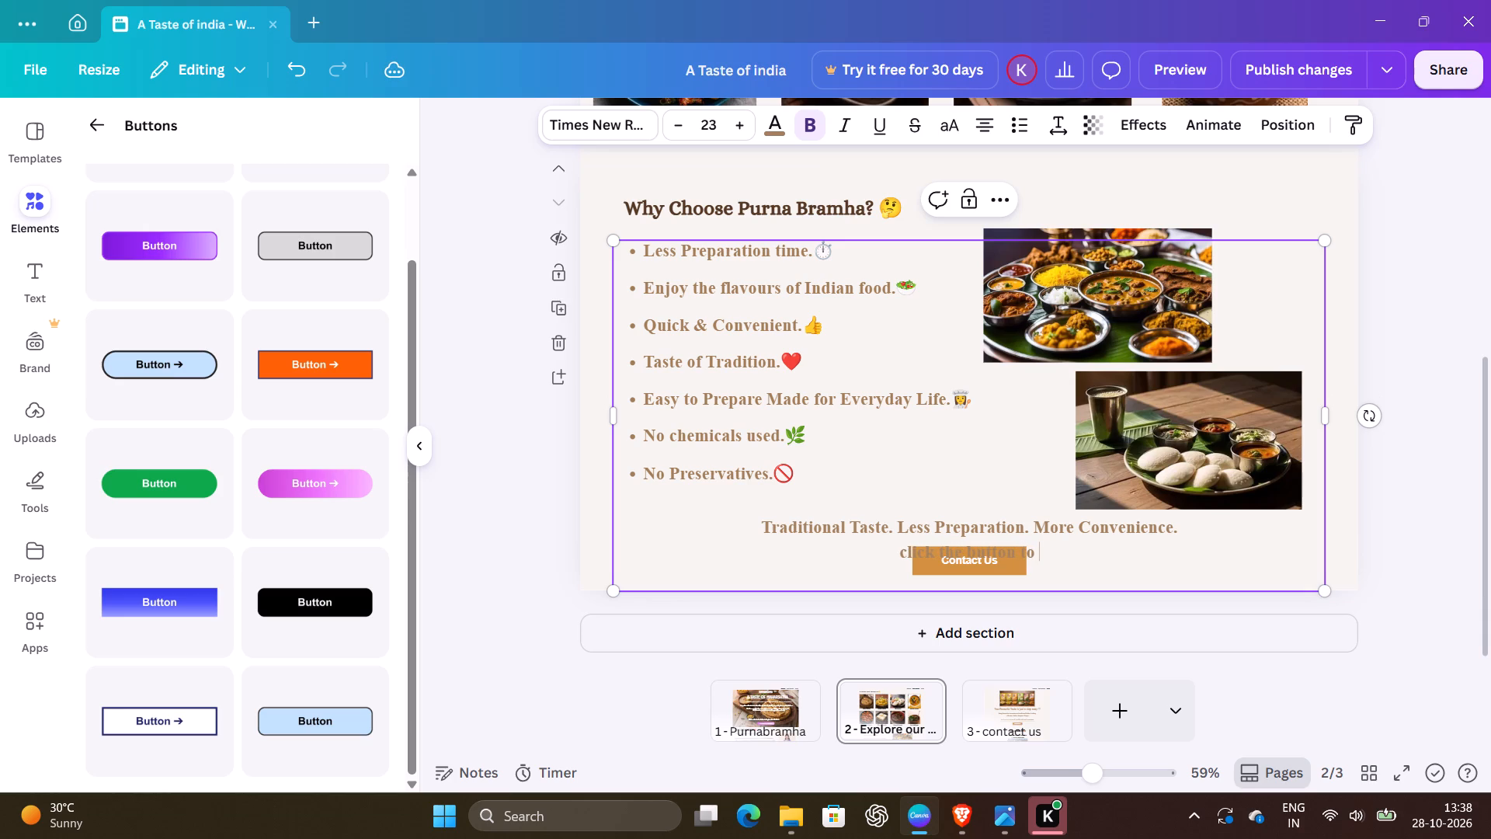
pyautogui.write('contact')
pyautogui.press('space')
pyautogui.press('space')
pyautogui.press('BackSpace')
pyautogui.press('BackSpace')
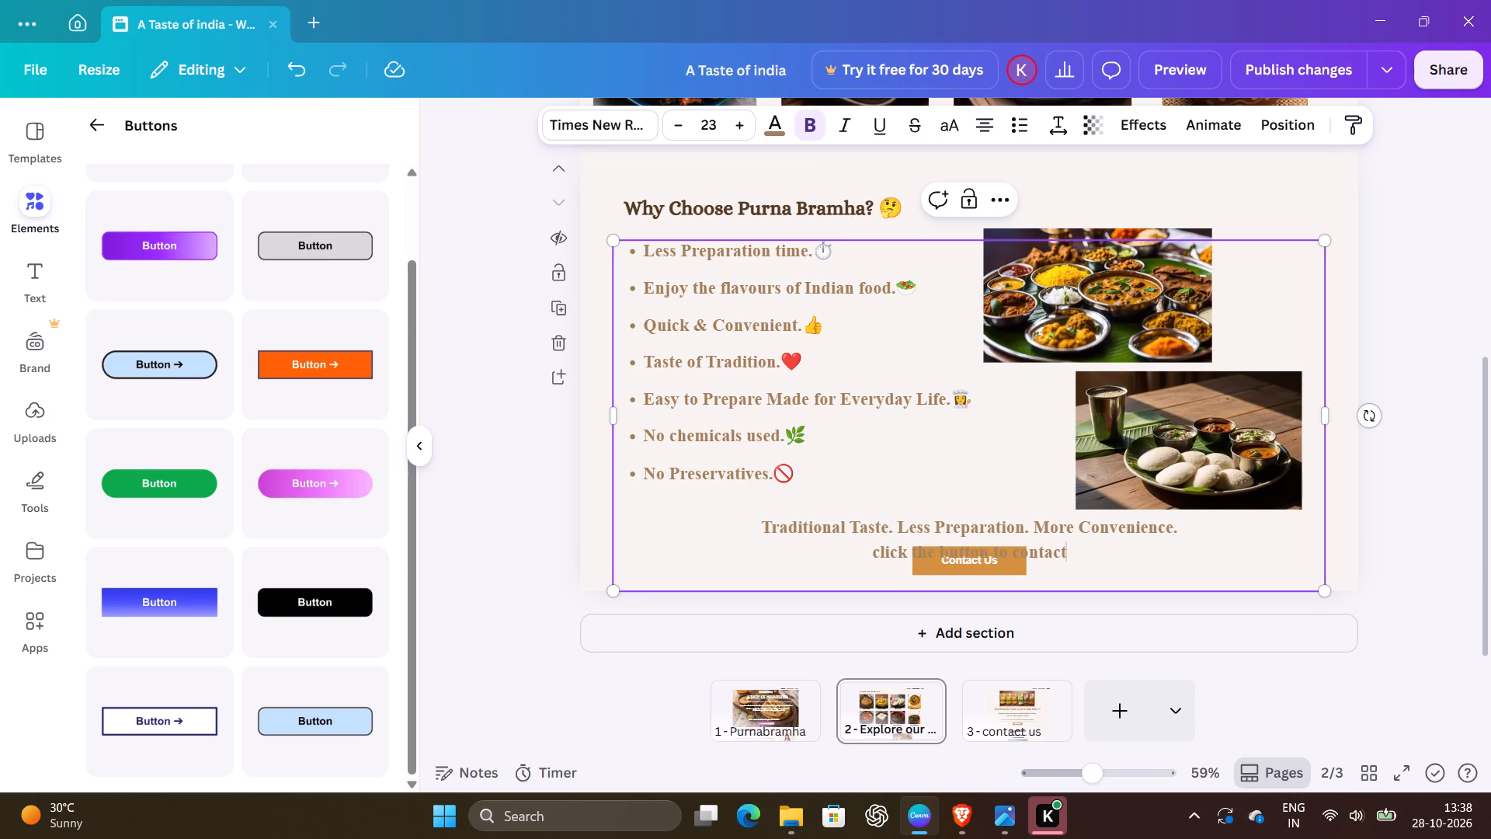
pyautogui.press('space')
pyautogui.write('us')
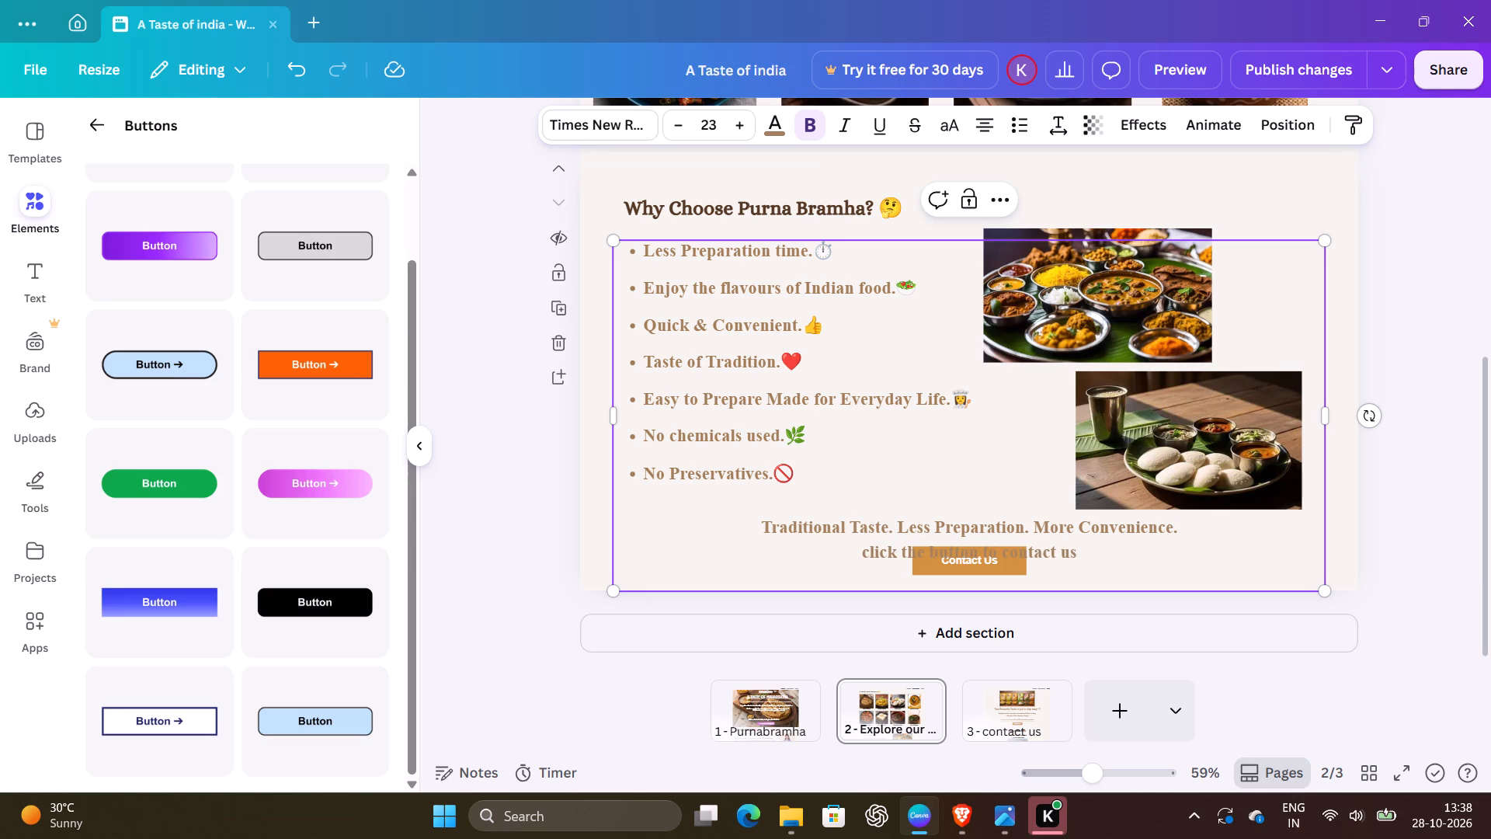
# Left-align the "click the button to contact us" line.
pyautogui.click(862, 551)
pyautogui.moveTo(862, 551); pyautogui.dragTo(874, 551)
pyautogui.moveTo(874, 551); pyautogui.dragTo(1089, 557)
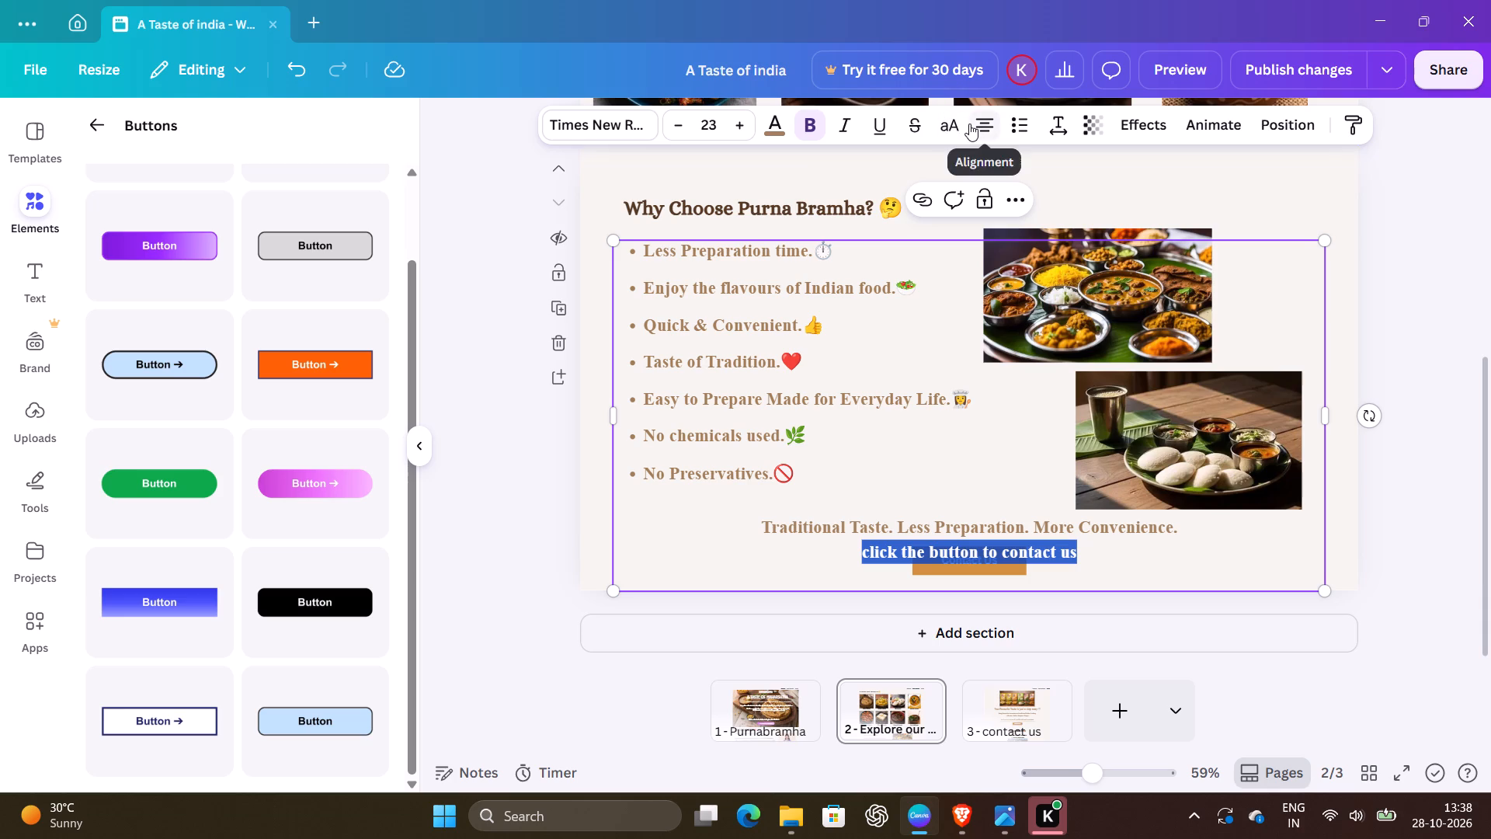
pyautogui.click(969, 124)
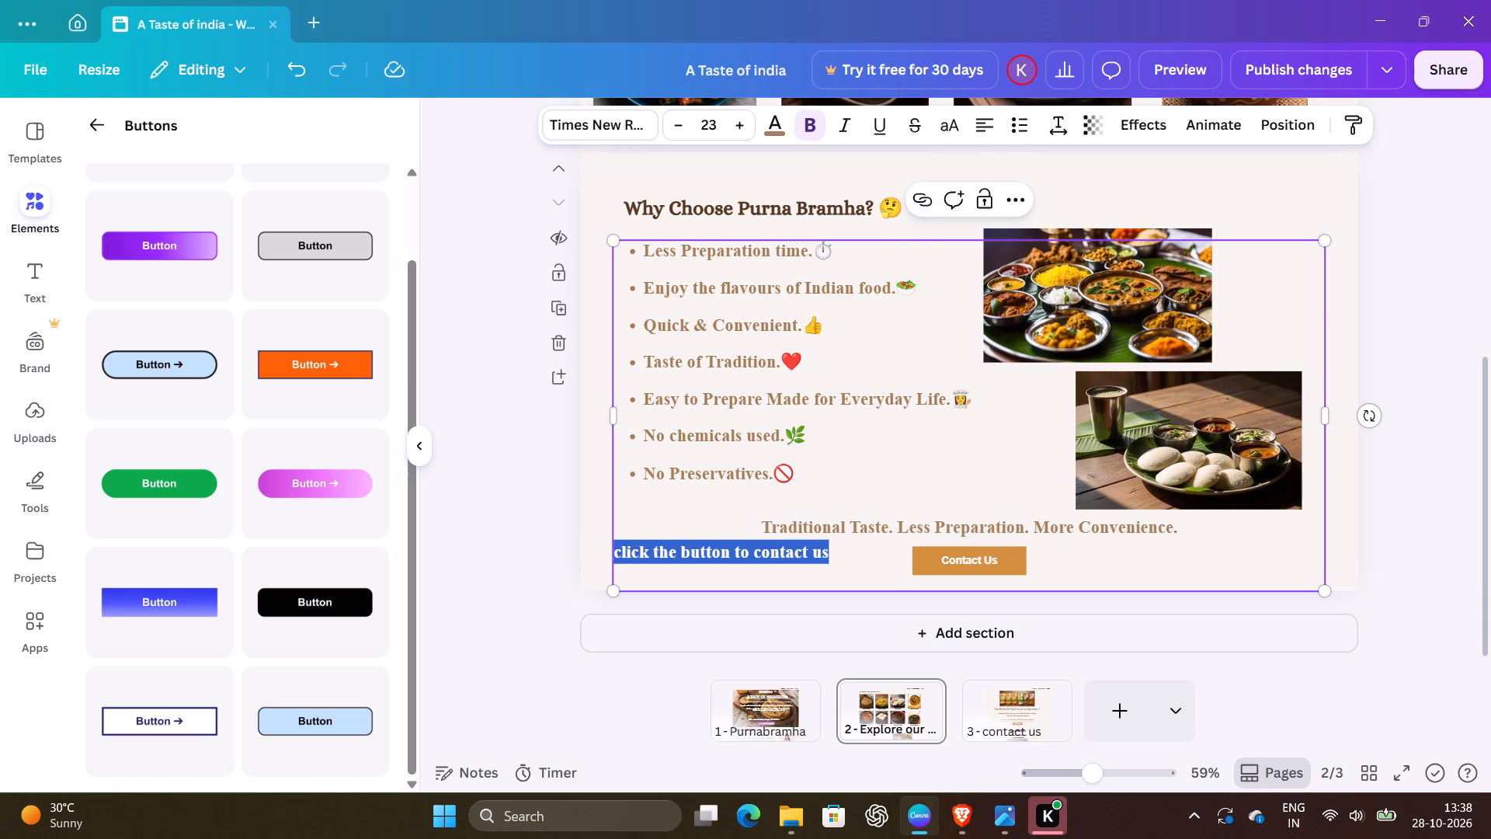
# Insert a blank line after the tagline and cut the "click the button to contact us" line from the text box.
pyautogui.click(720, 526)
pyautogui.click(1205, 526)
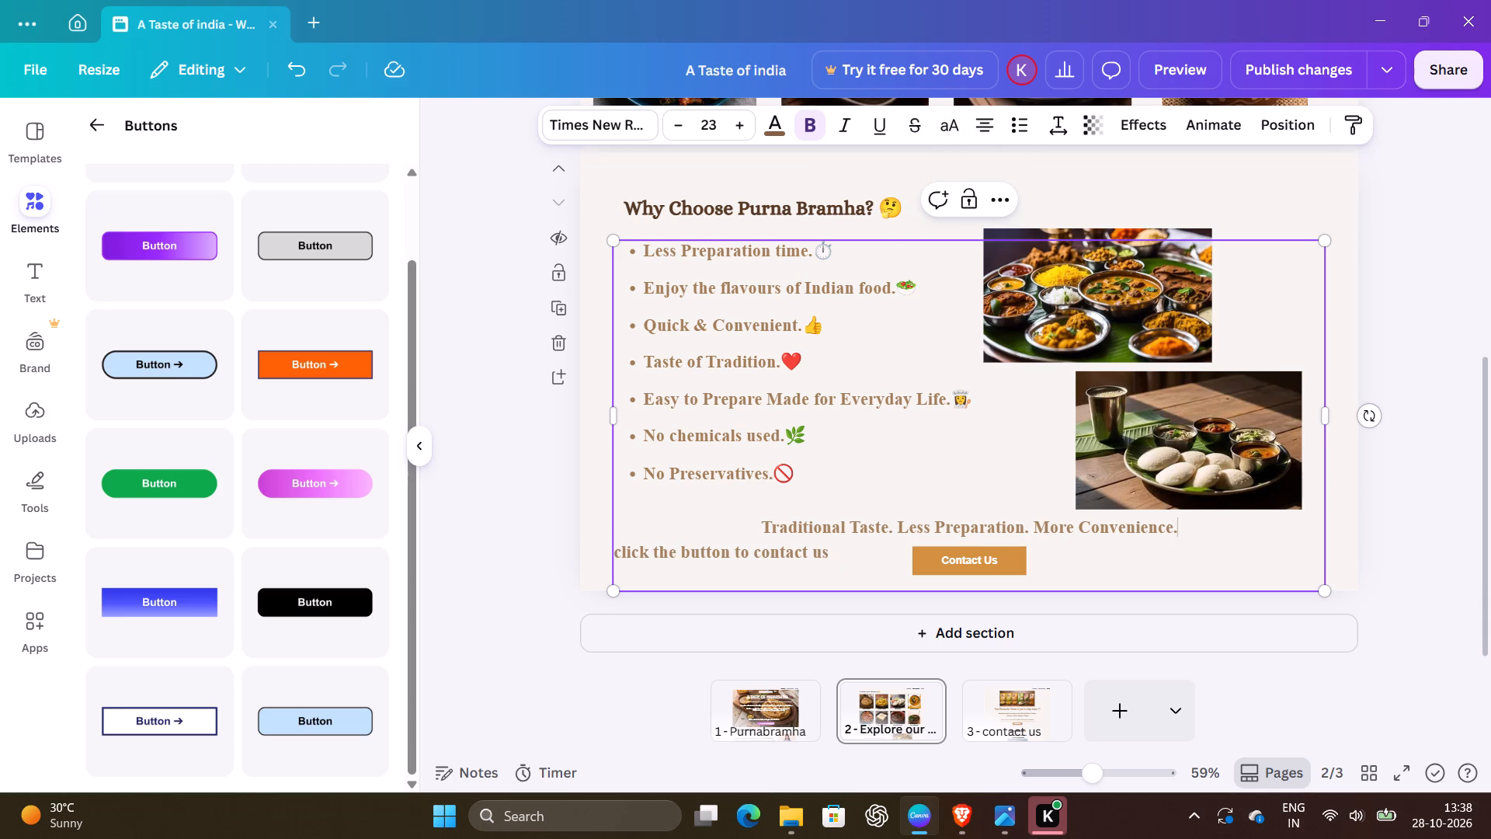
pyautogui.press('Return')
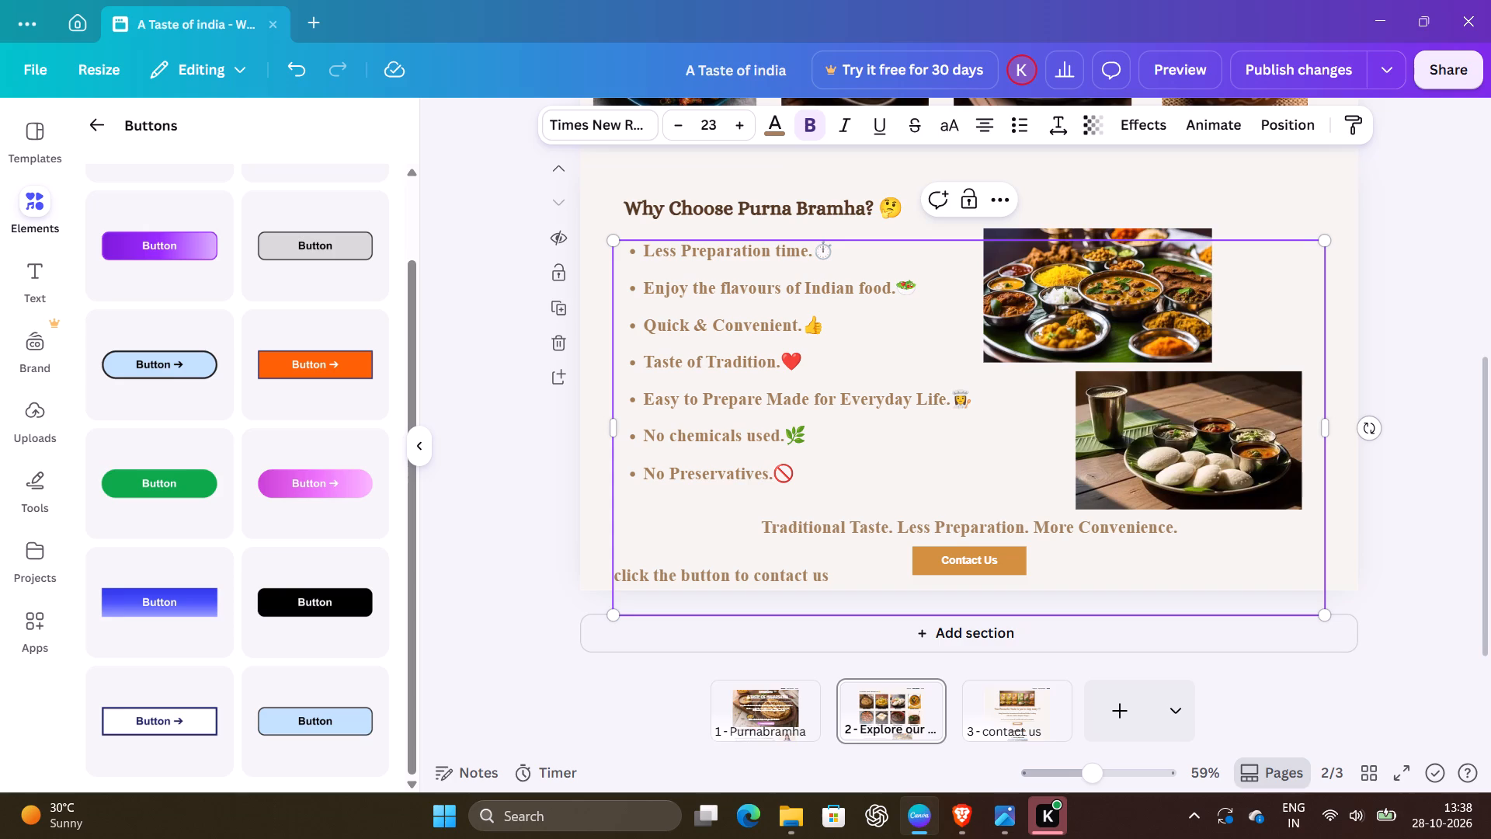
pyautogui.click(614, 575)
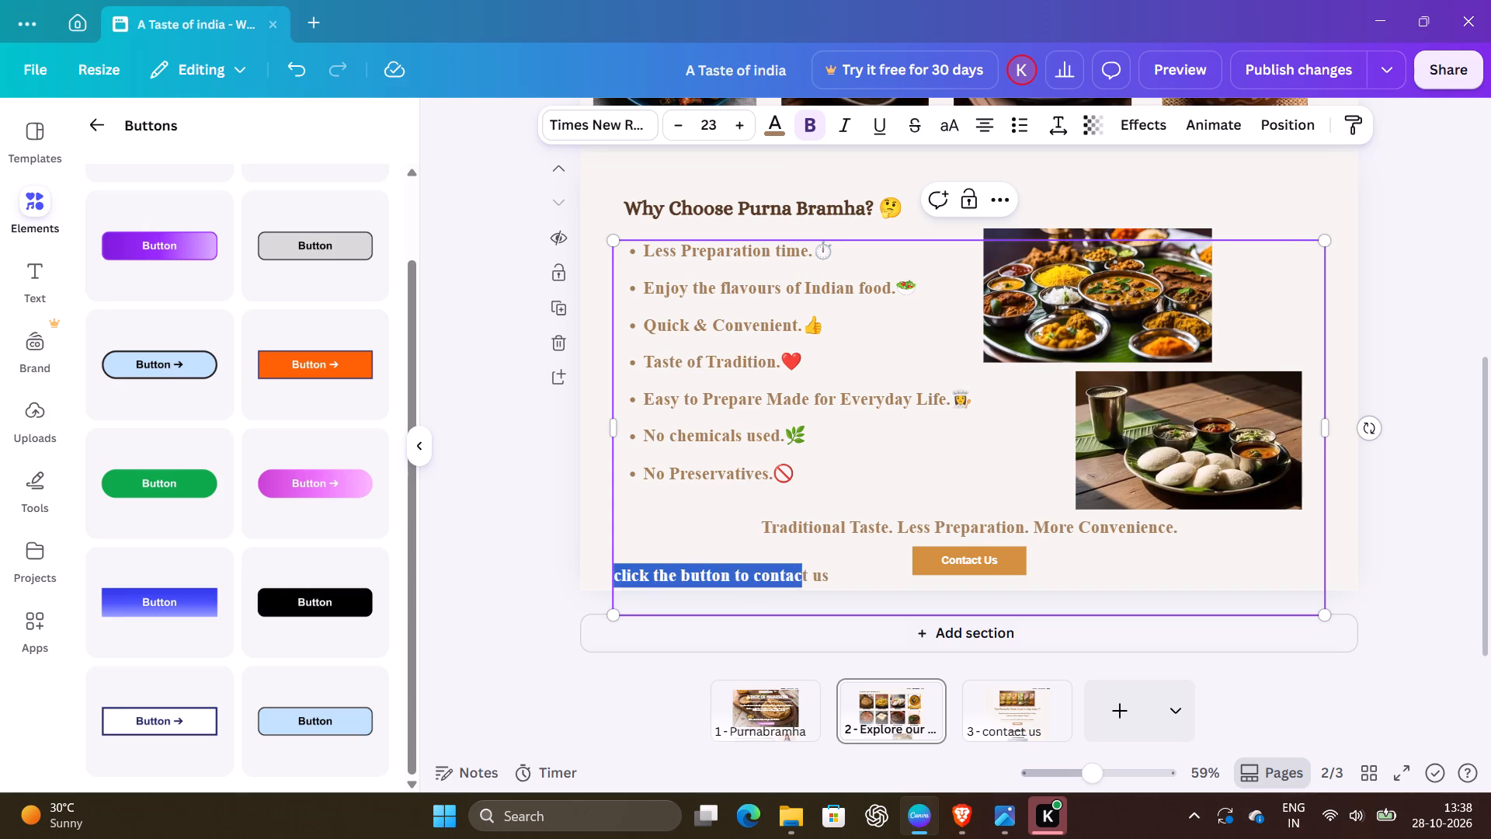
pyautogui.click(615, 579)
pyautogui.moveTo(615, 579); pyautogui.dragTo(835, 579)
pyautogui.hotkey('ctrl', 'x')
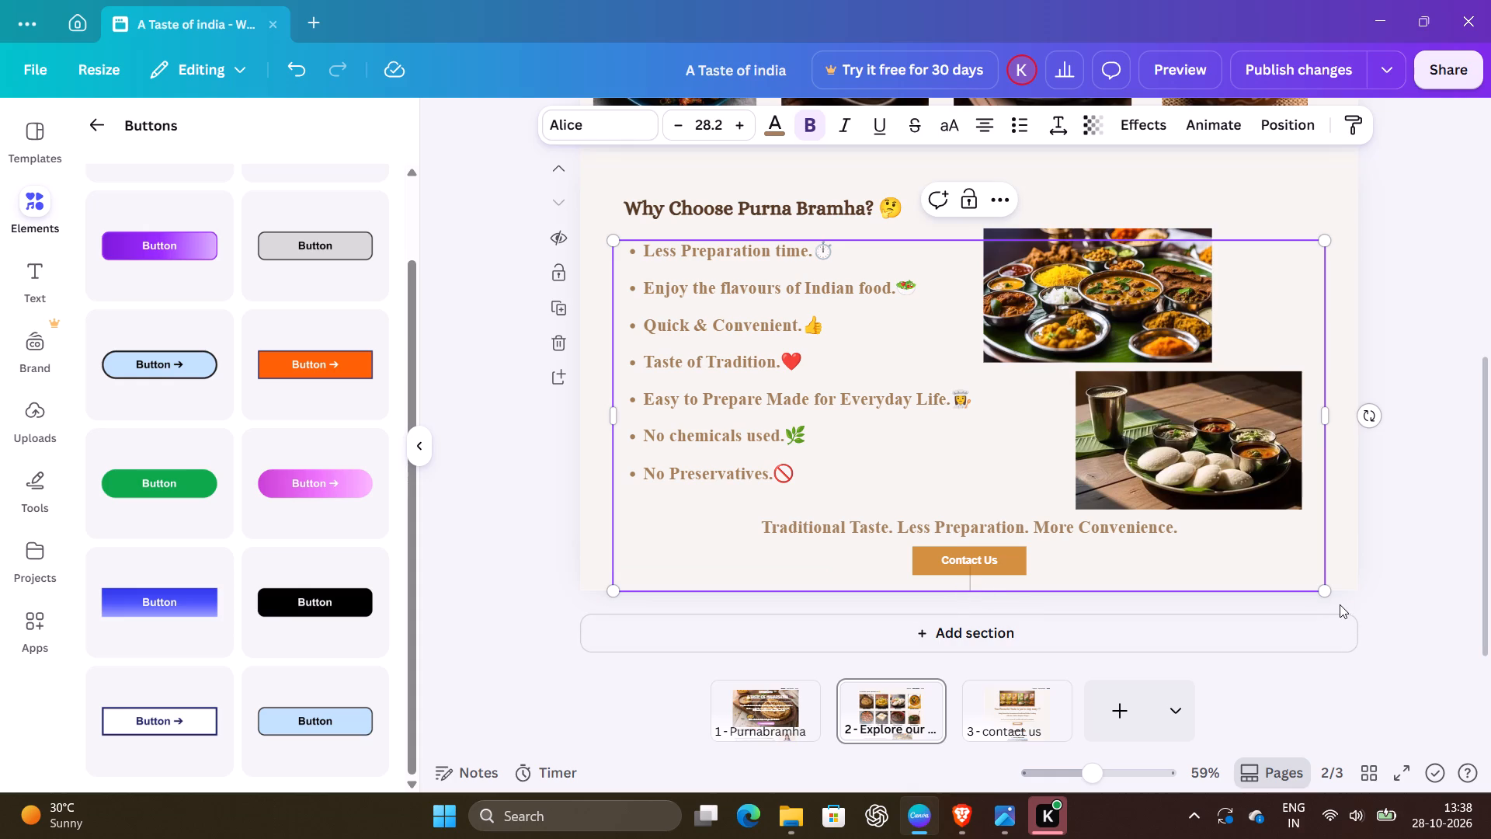
# Resize the text box with the benefits list and tagline to about 1,246 wide and 614 high.
pyautogui.moveTo(1329, 589); pyautogui.dragTo(1316, 545)
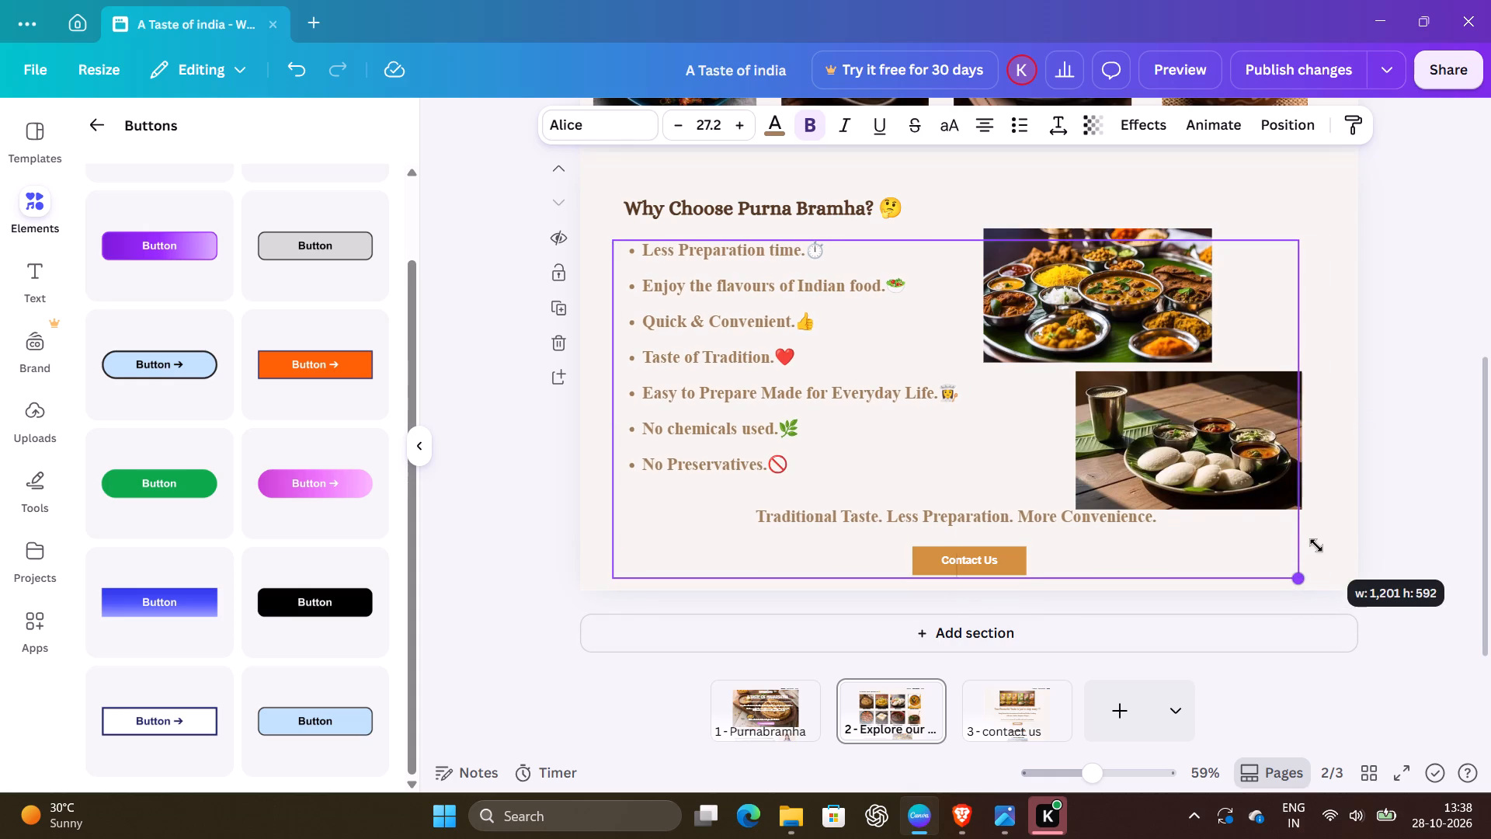
pyautogui.moveTo(1316, 545); pyautogui.dragTo(1344, 564)
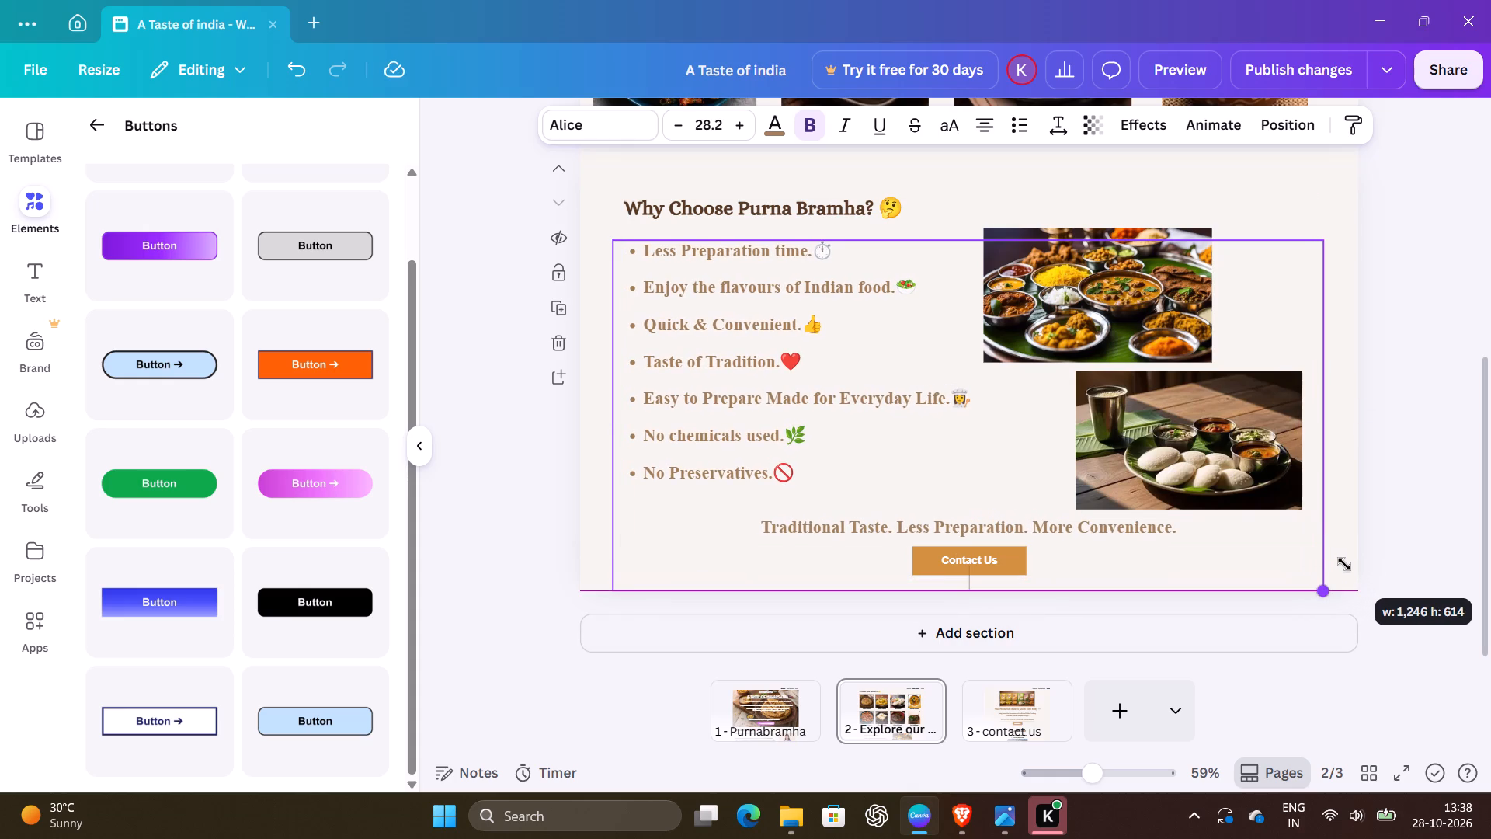
pyautogui.moveTo(1344, 564); pyautogui.dragTo(1340, 561)
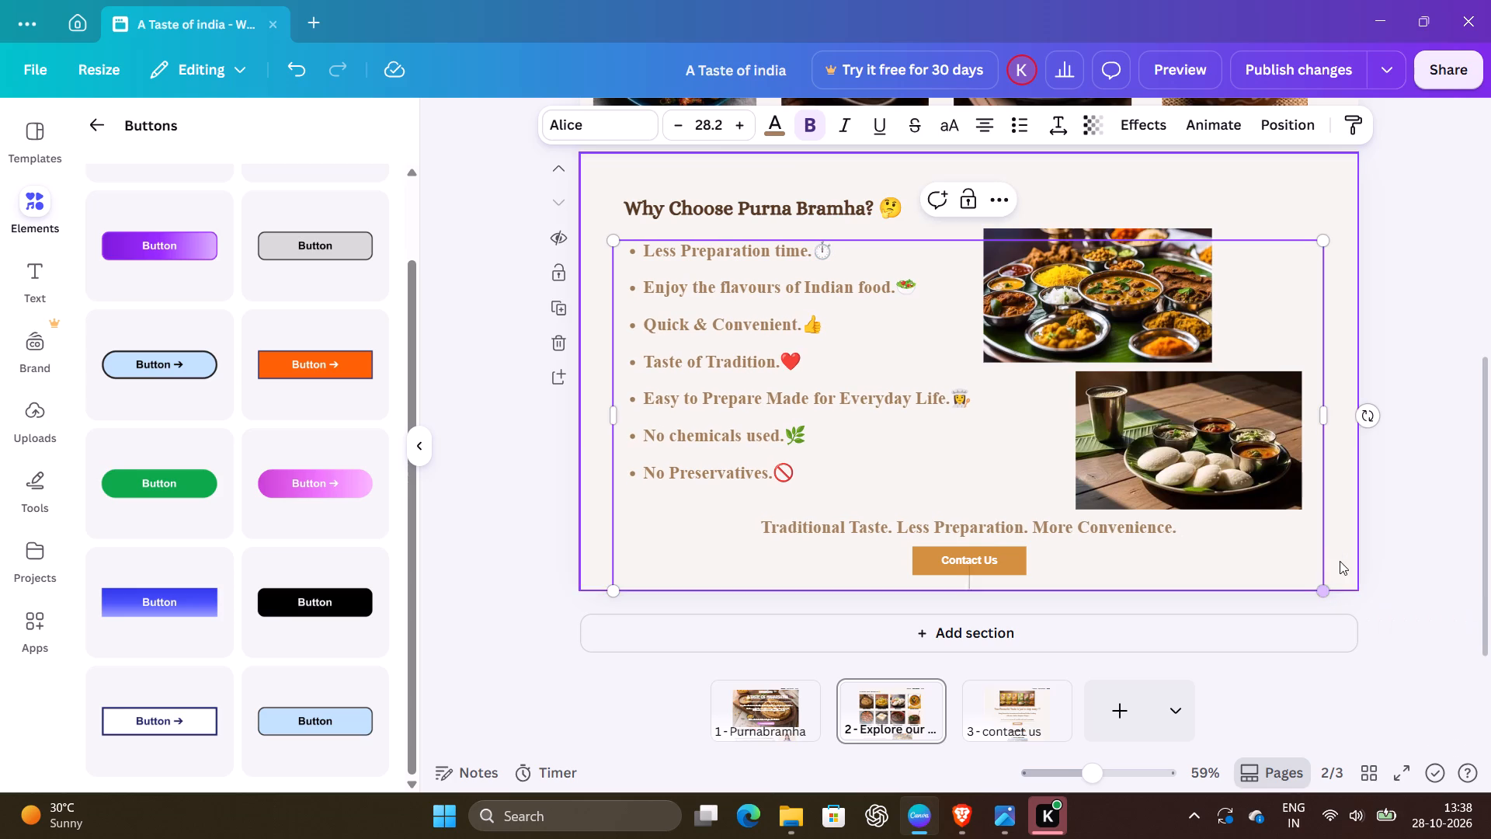
pyautogui.click(515, 653)
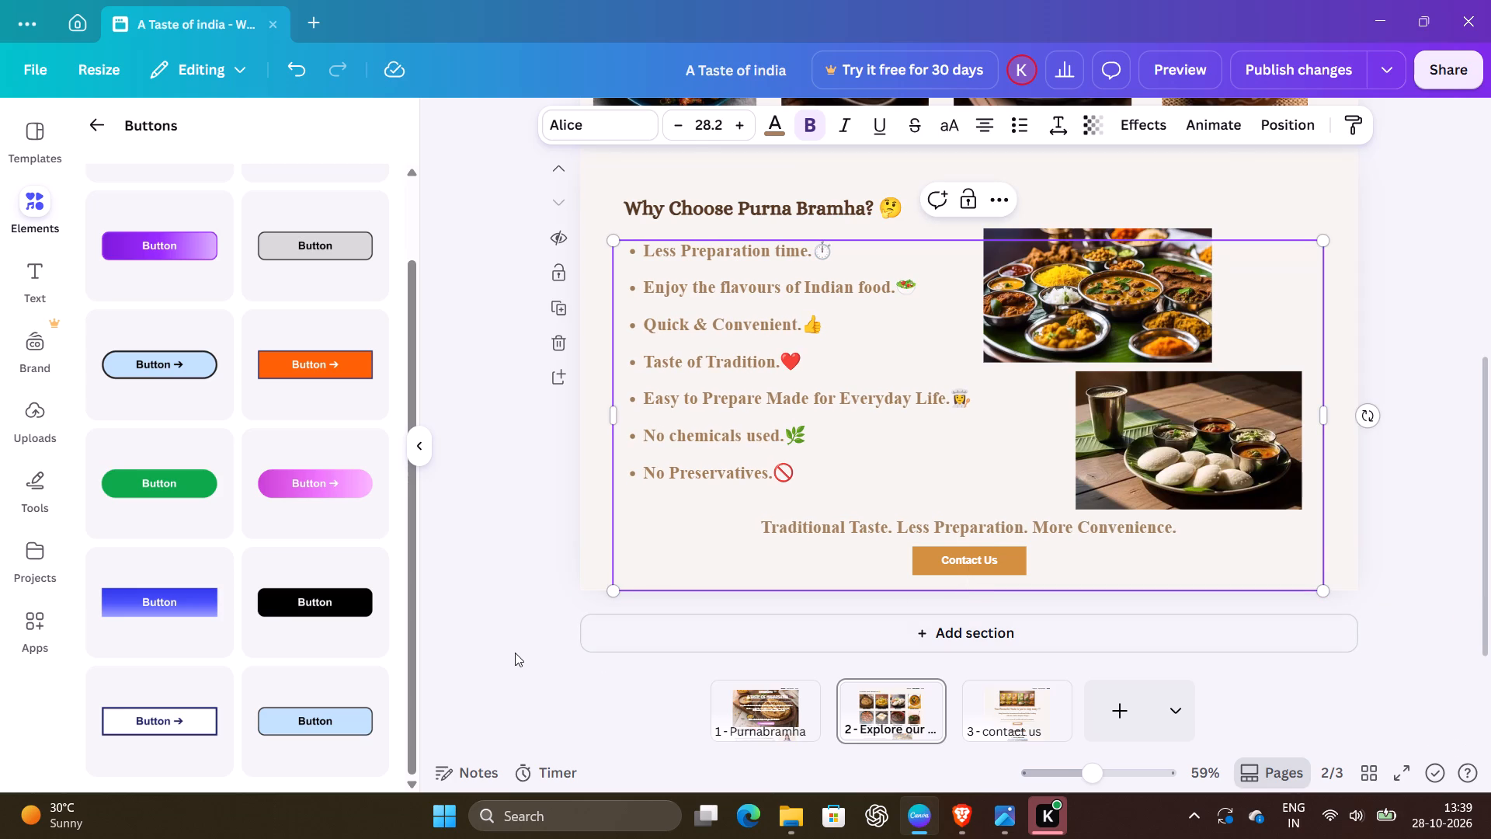
# Move the Contact Us button sideways so it sits beneath the lower food photo, past the end of the tagline.
pyautogui.click(993, 547)
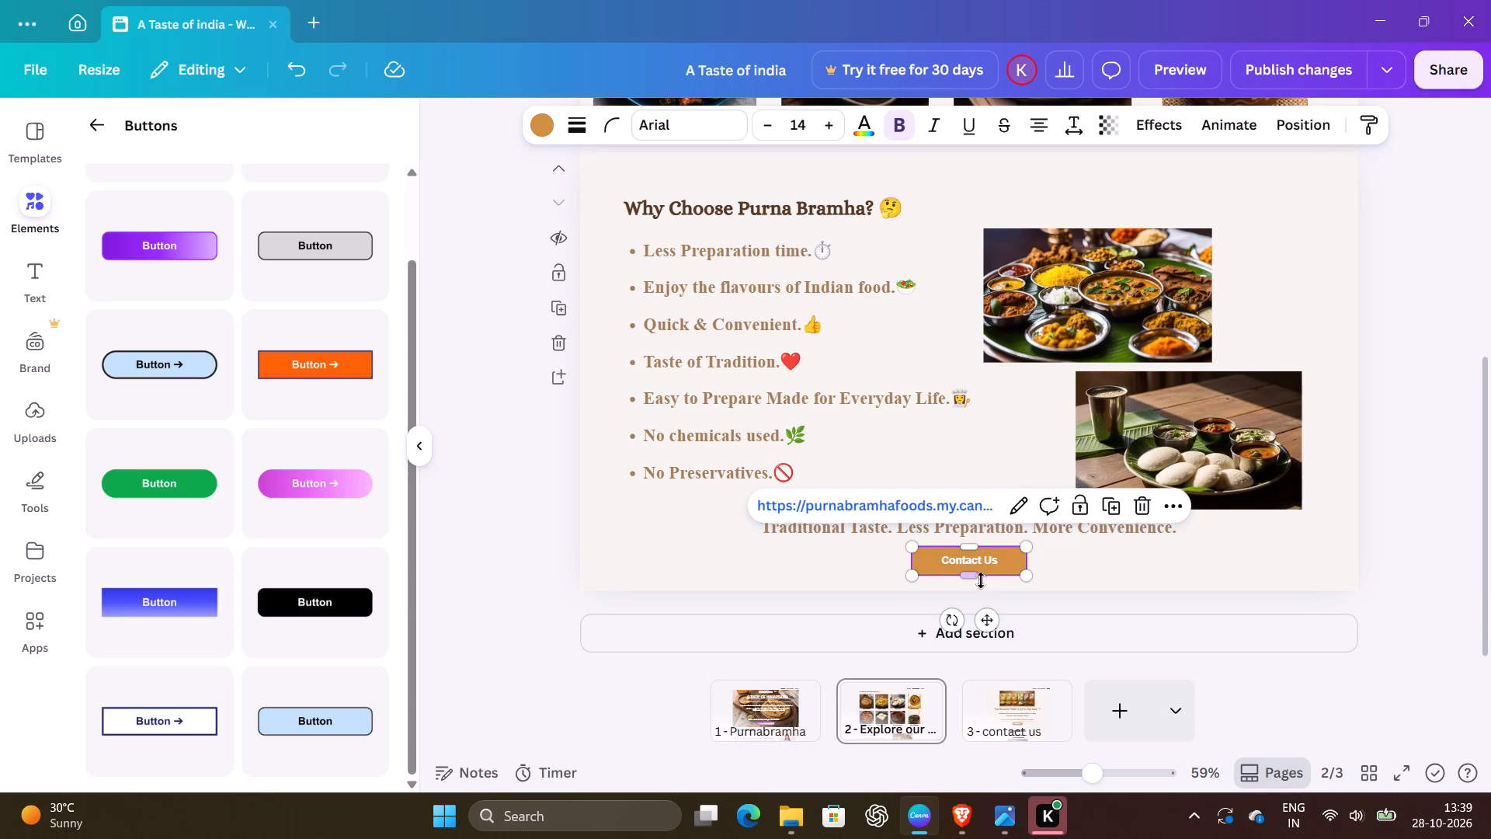
pyautogui.moveTo(992, 618); pyautogui.dragTo(1235, 617)
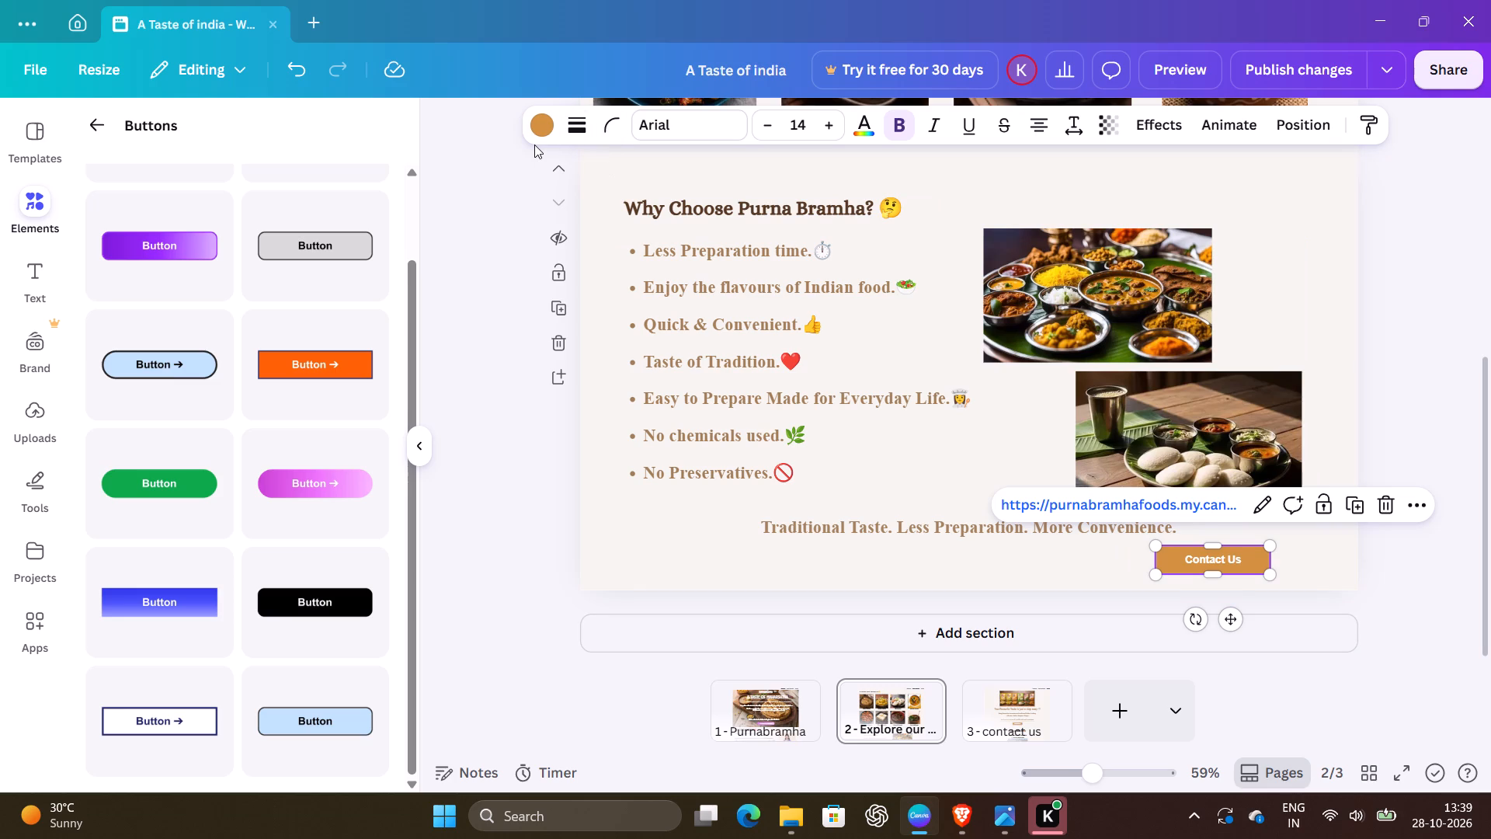
pyautogui.click(546, 560)
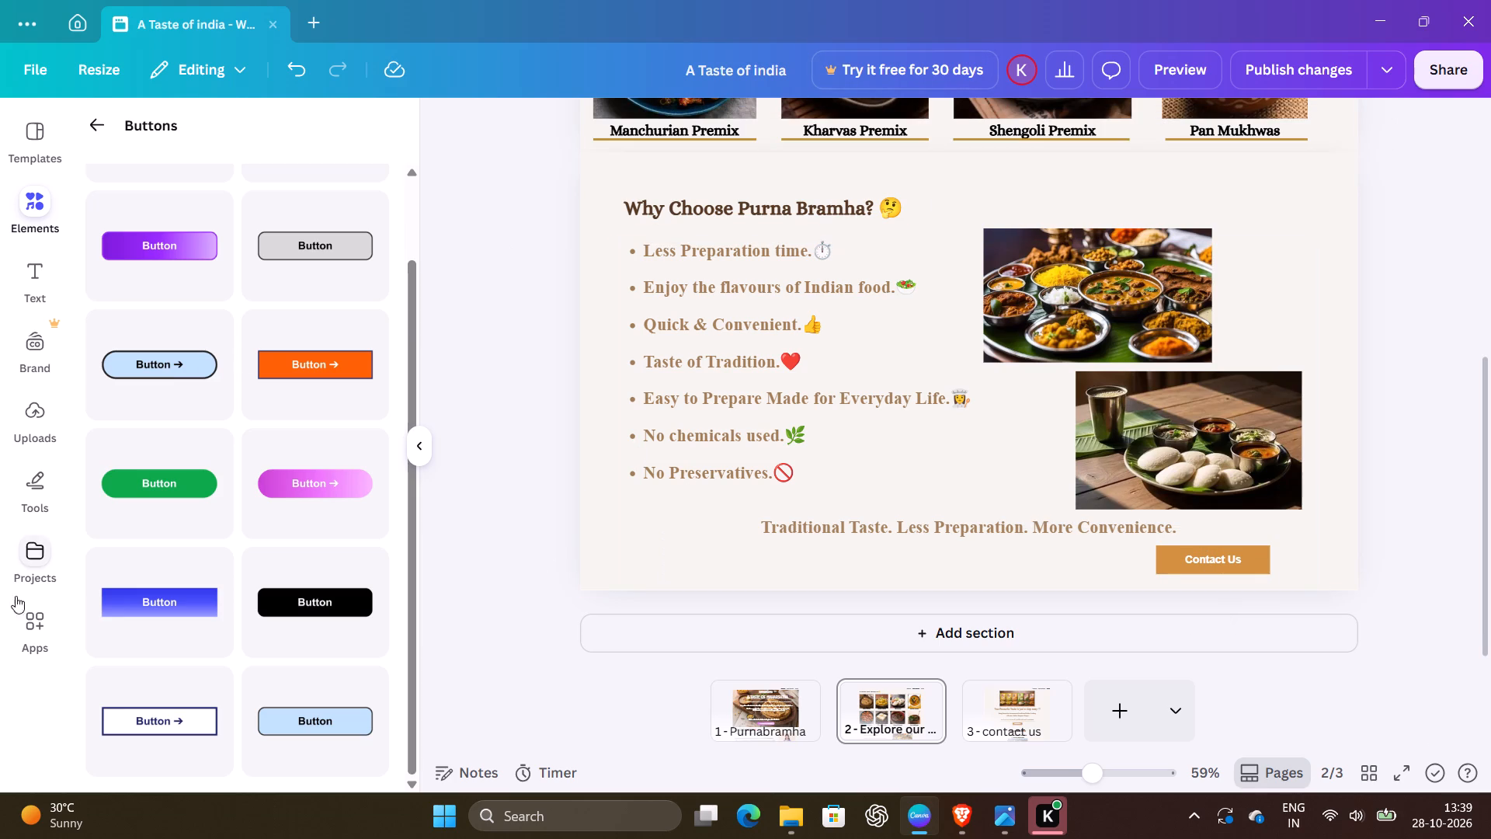
# Add a separate text box under the tagline, beside the Contact Us button, reading "Click the button to contact us :".
pyautogui.click(49, 500)
pyautogui.click(92, 482)
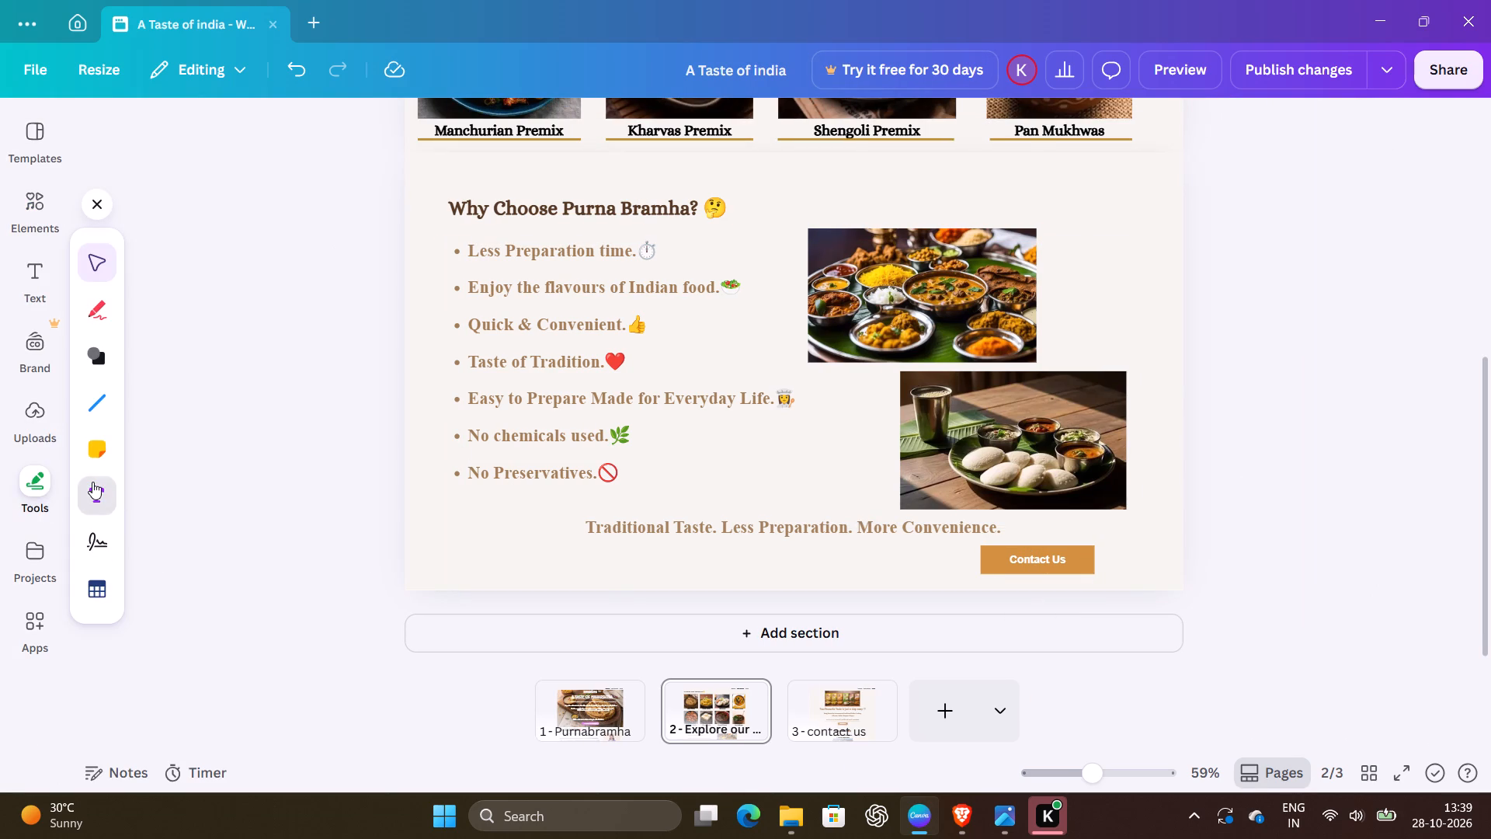
pyautogui.moveTo(513, 545); pyautogui.dragTo(886, 573)
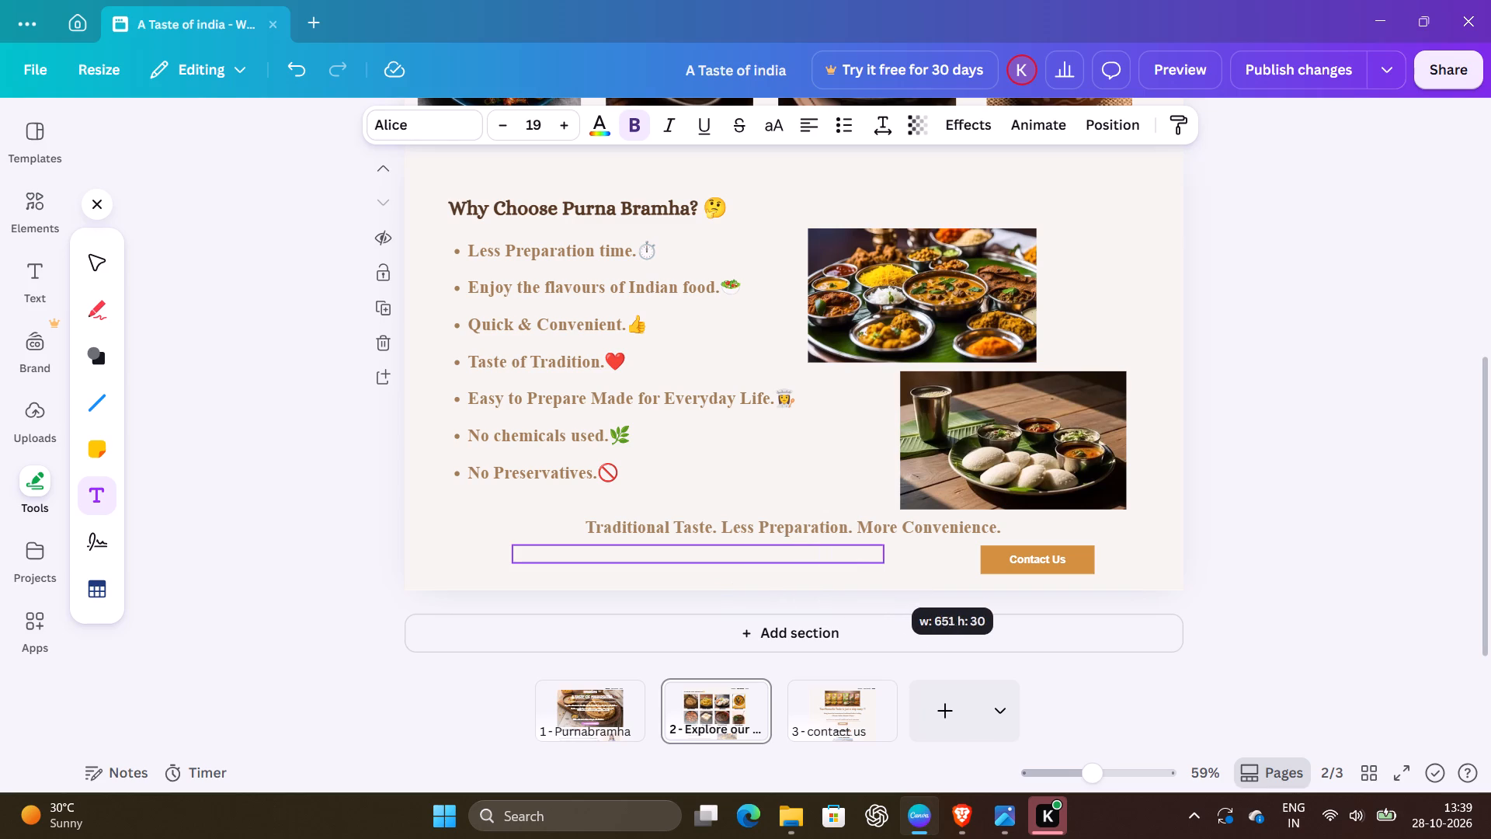
pyautogui.moveTo(886, 573); pyautogui.dragTo(929, 576)
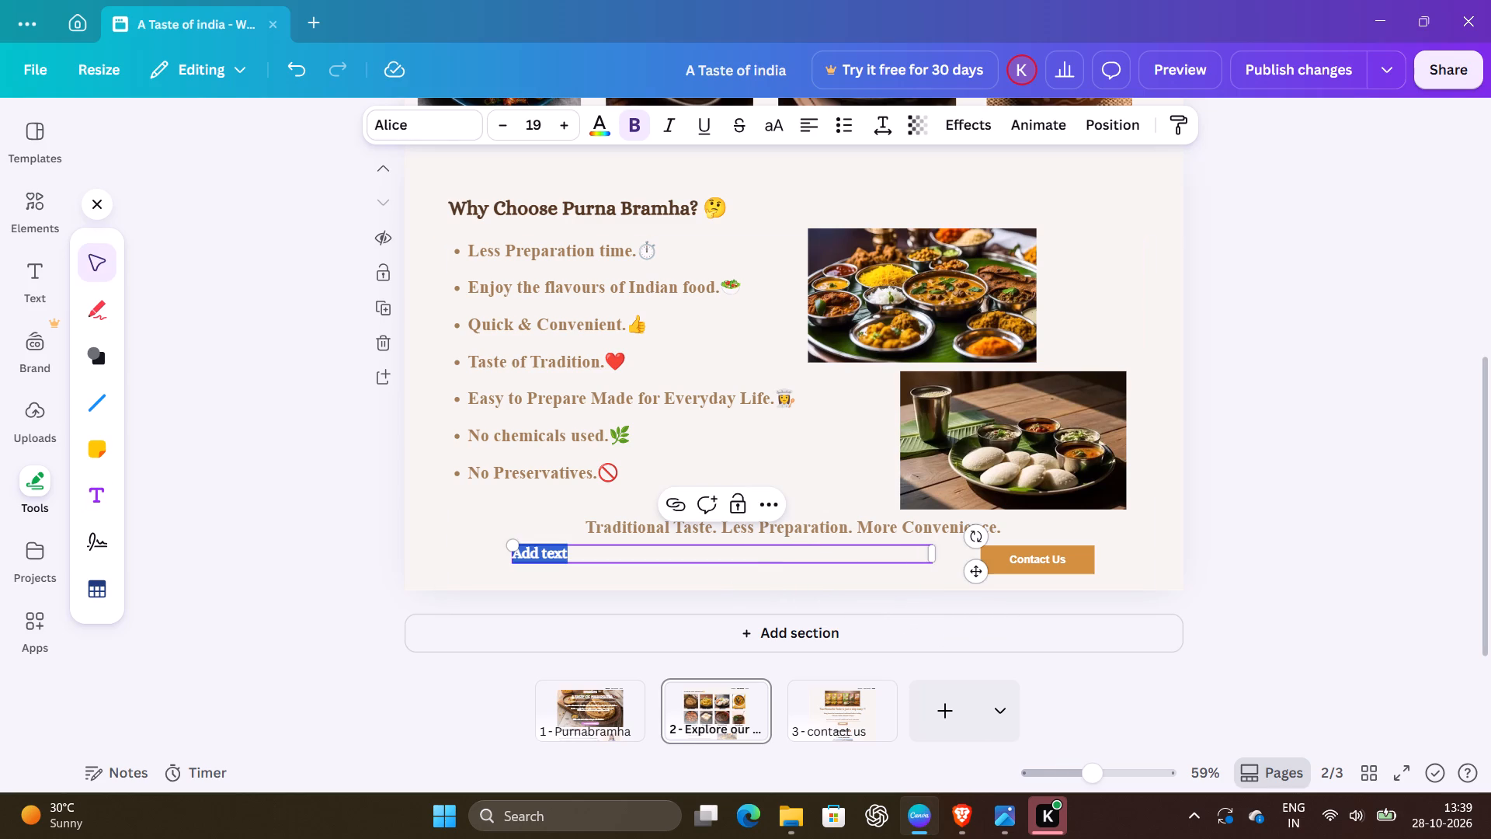
pyautogui.write('Click th')
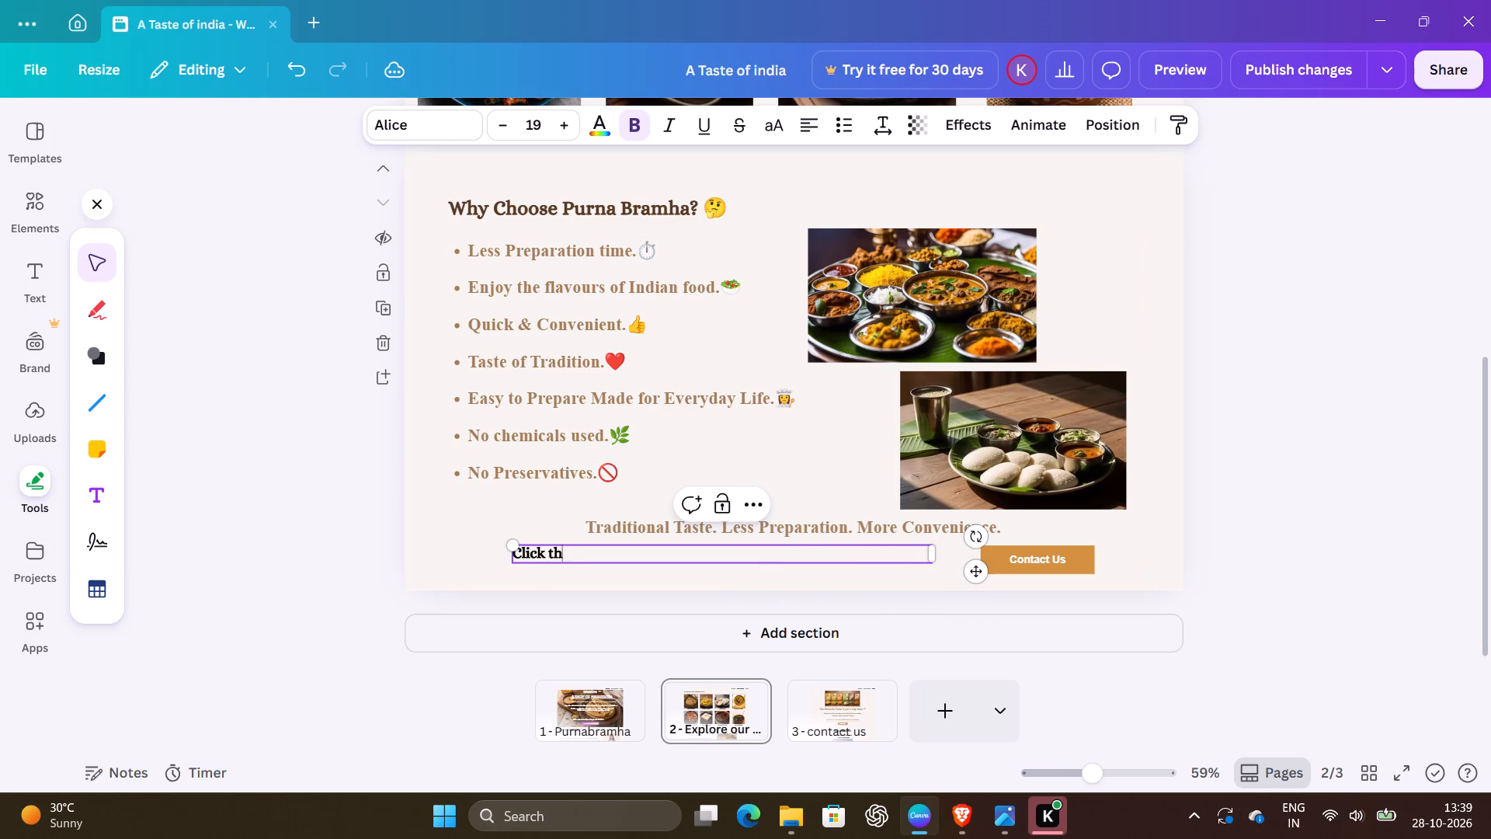
pyautogui.write('e button to contact')
pyautogui.press('space')
pyautogui.write('us')
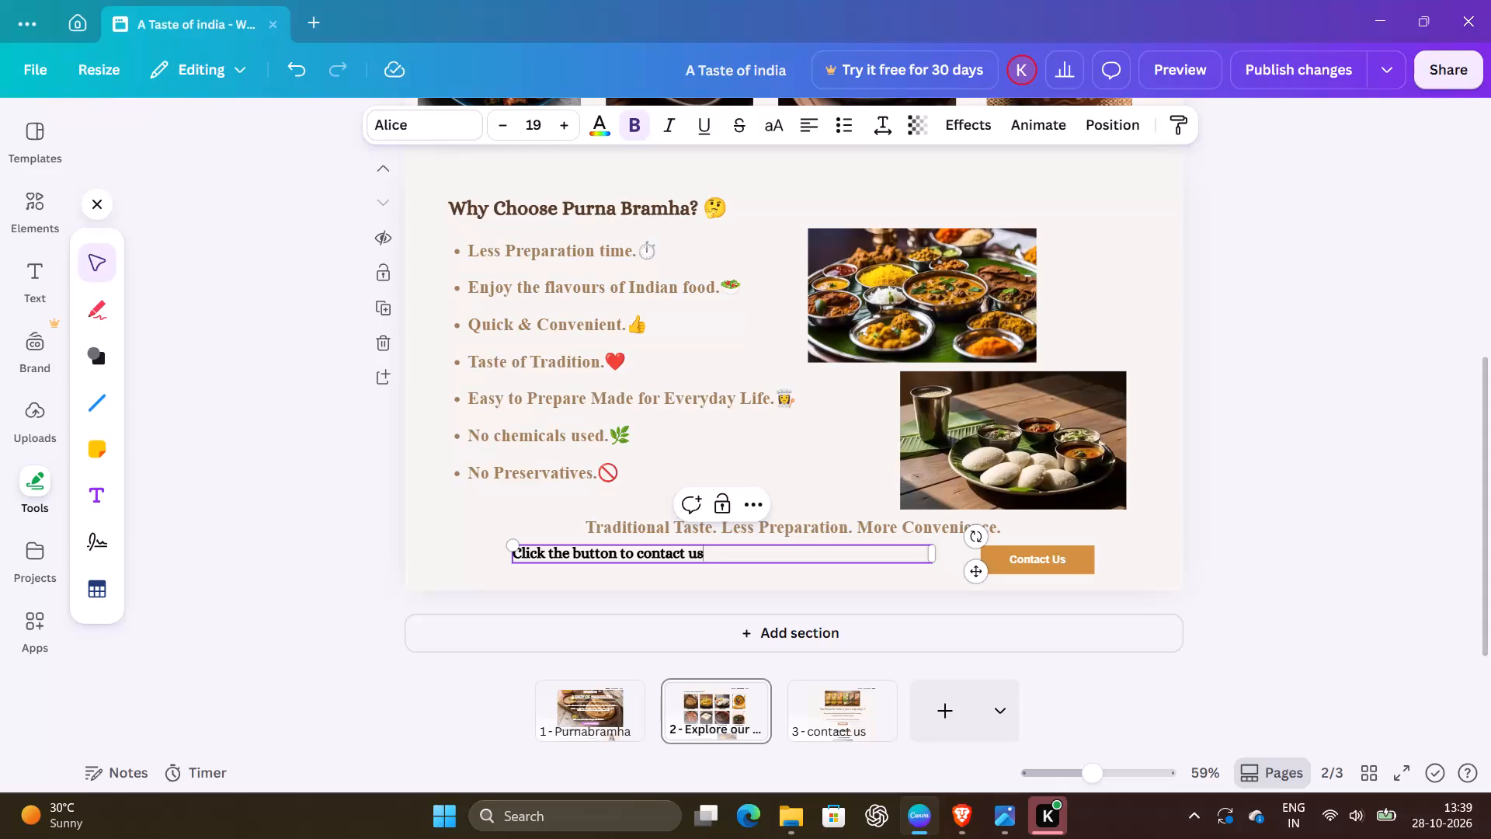
pyautogui.press('space')
pyautogui.write(':')
# Remove the bold from the "Click the button to contact us :" prompt and recolour it medium brown.
pyautogui.tripleClick(538, 551)
pyautogui.click(538, 551)
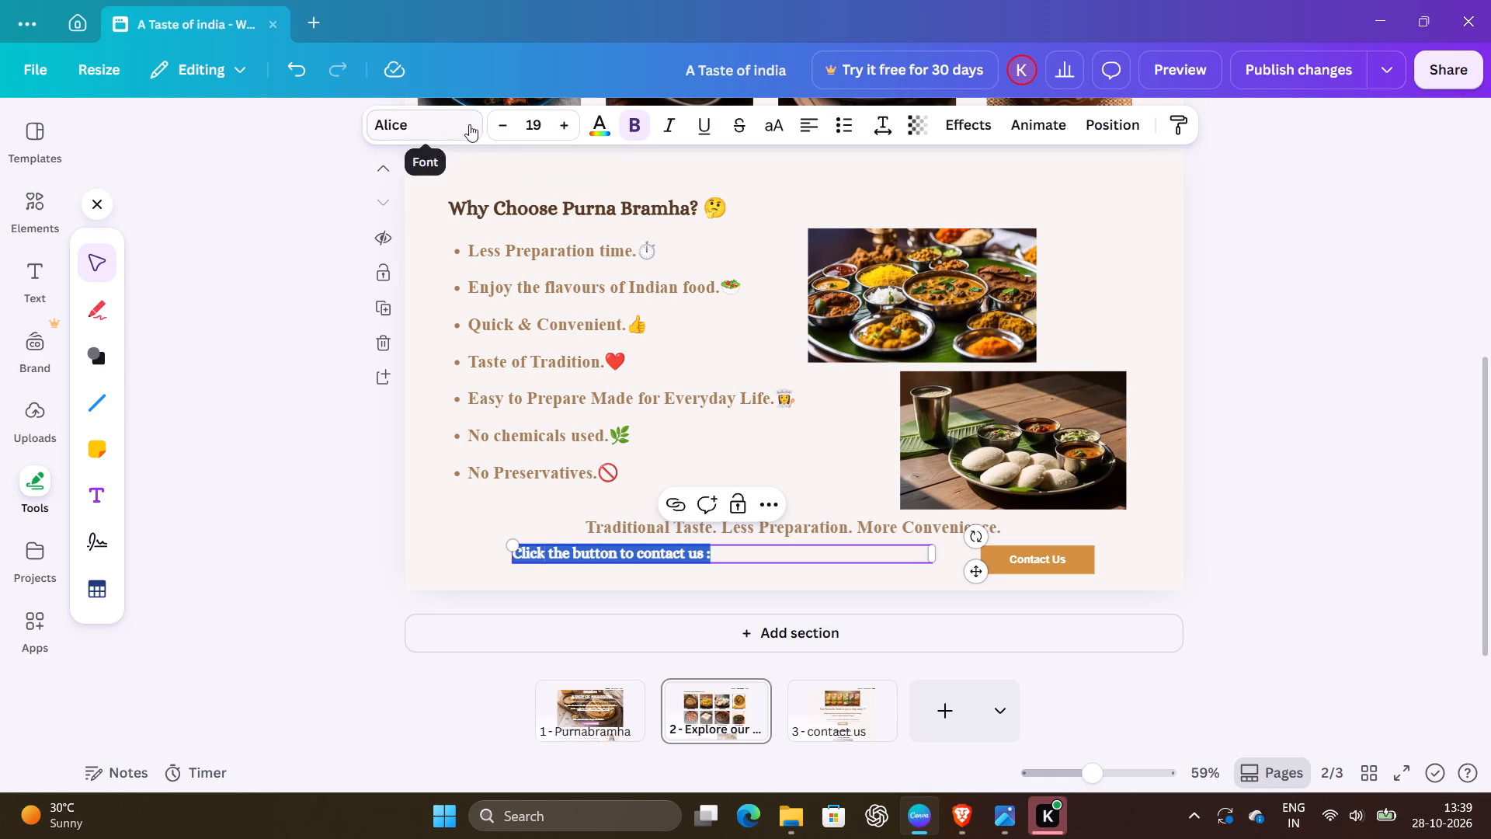
pyautogui.click(595, 125)
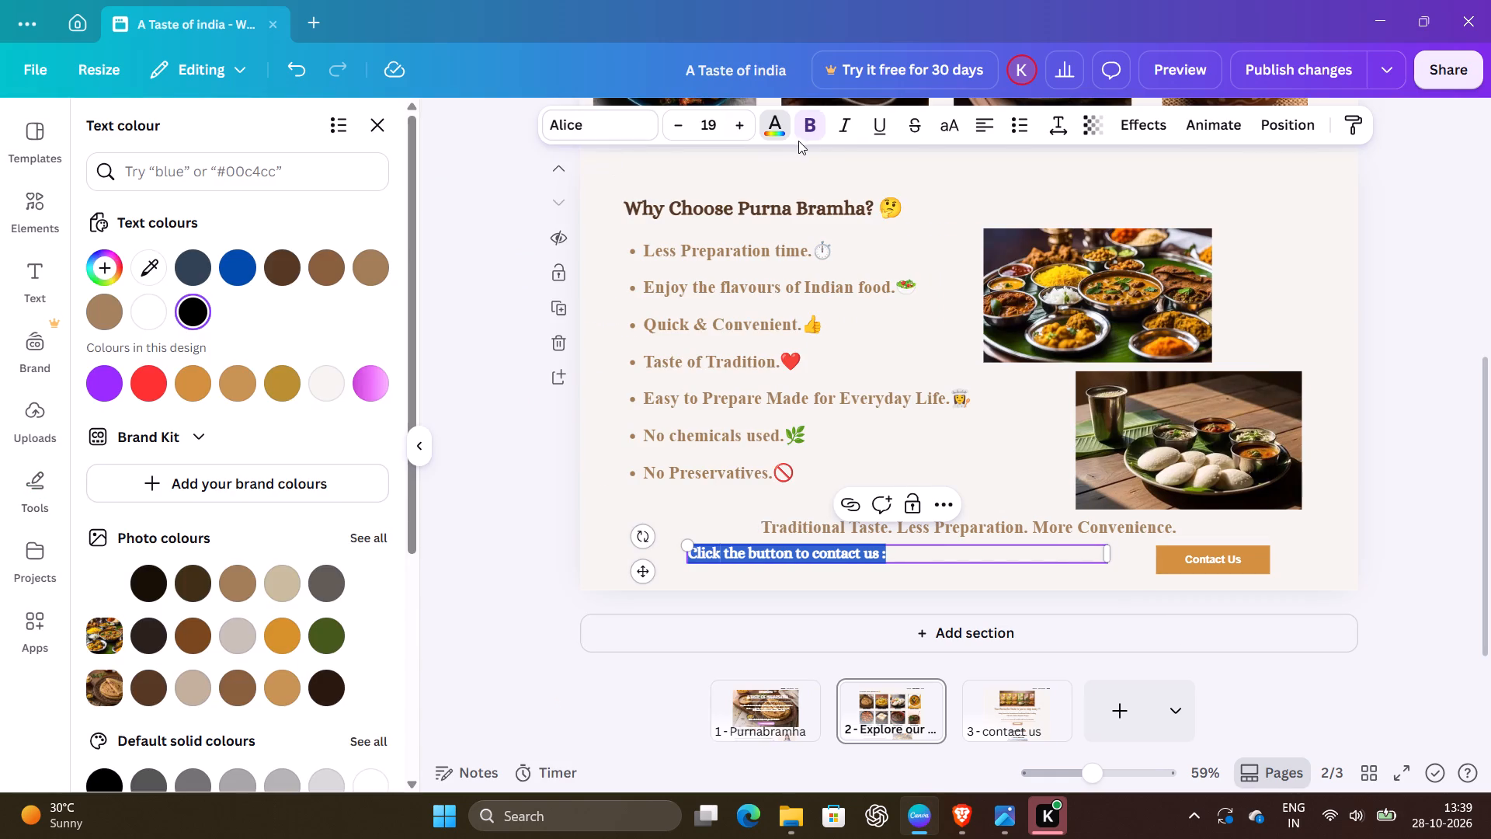
pyautogui.click(818, 137)
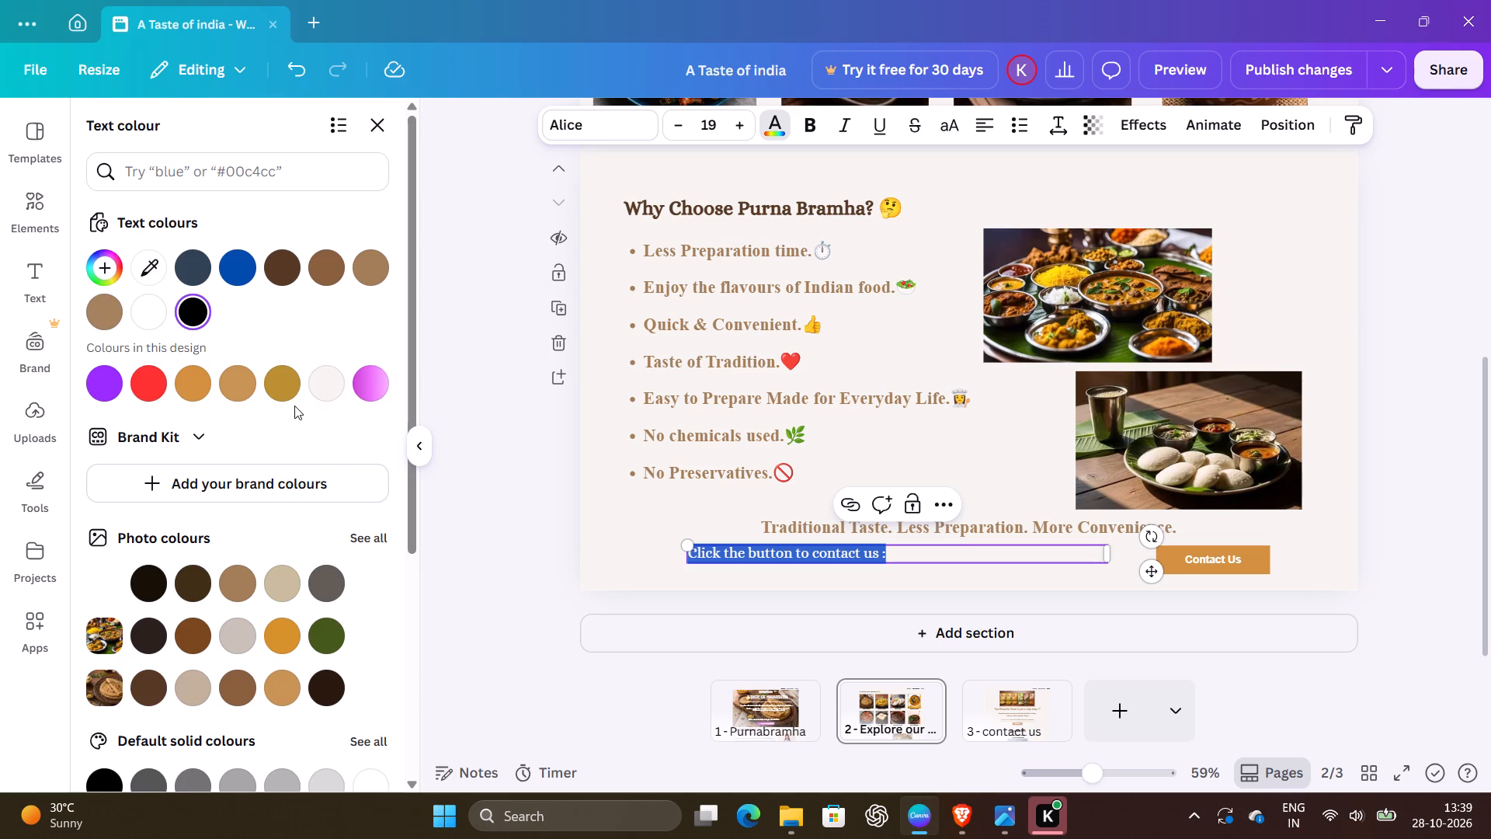
pyautogui.click(329, 270)
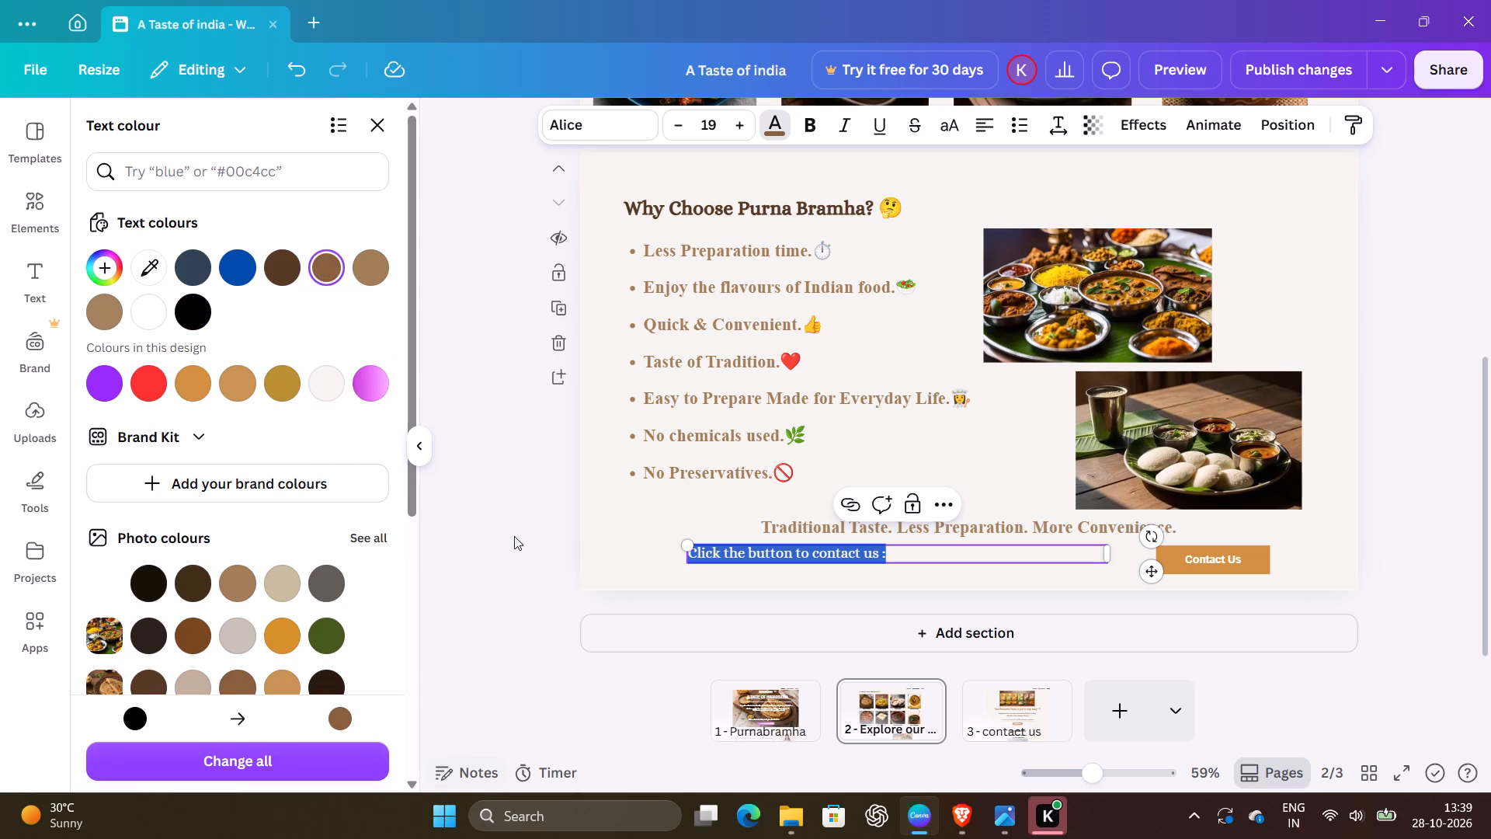
pyautogui.click(471, 604)
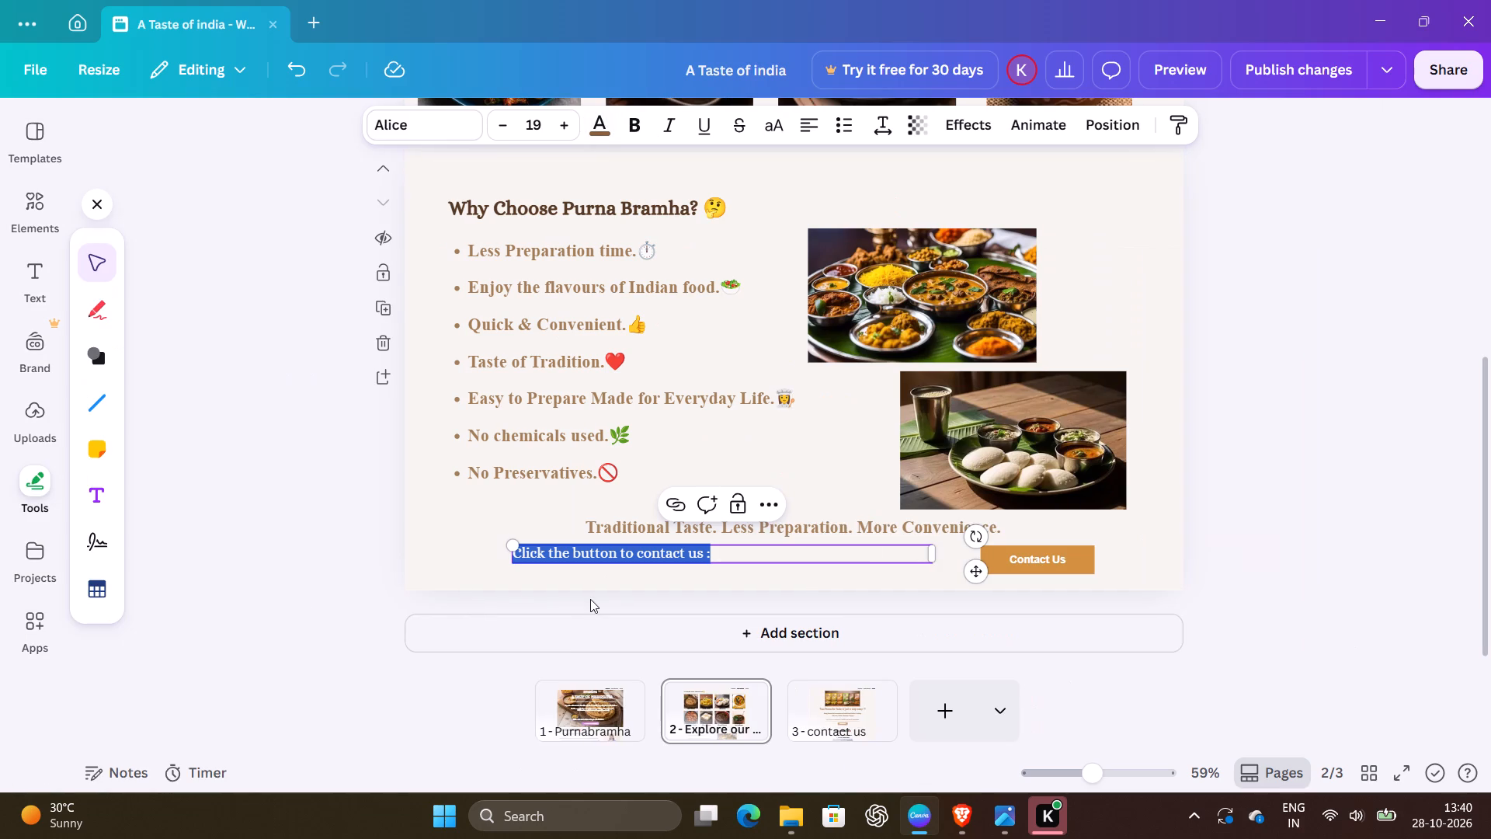
pyautogui.click(340, 656)
pyautogui.click(340, 656)
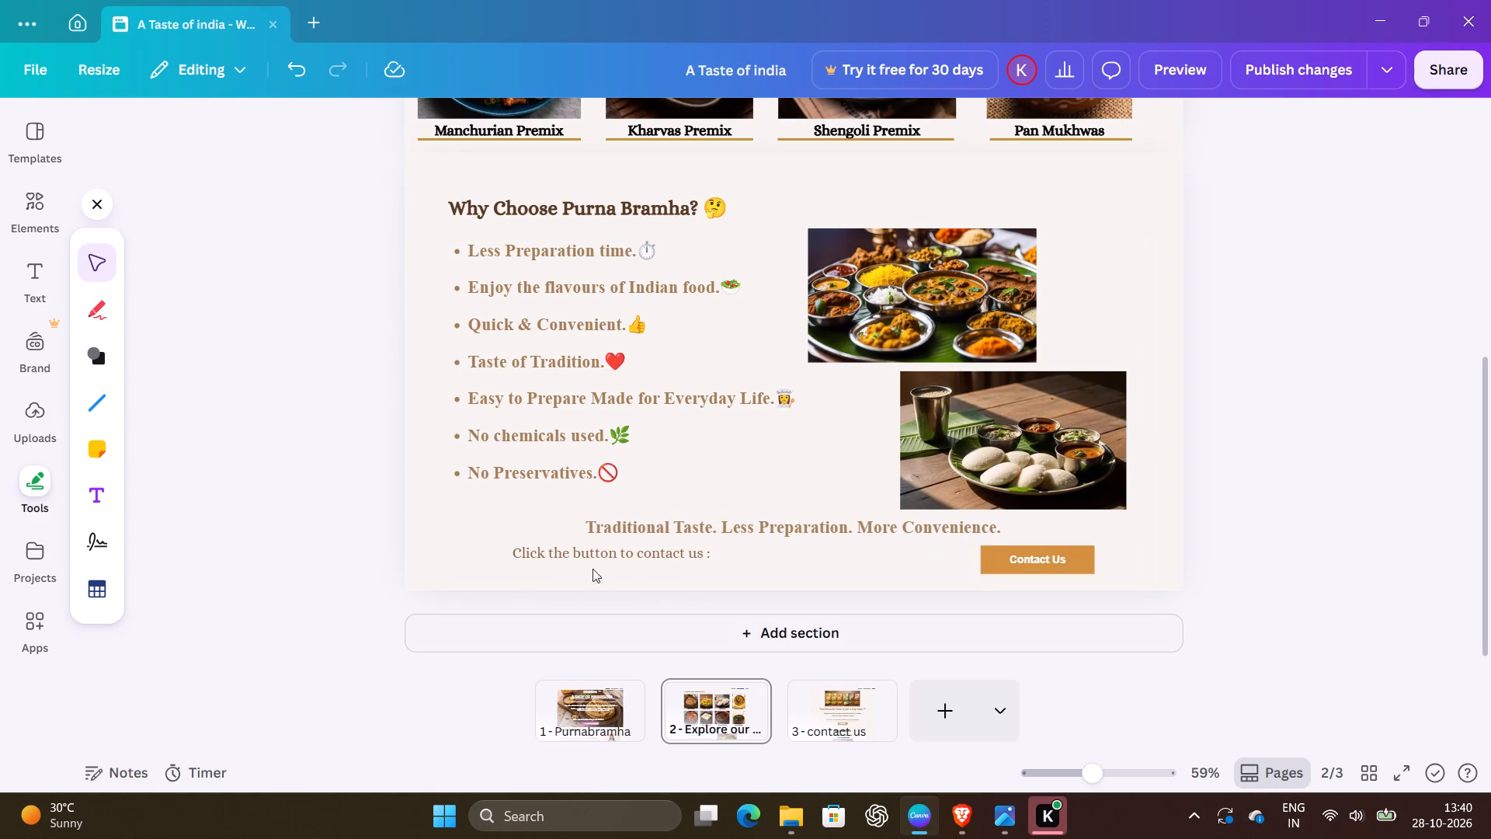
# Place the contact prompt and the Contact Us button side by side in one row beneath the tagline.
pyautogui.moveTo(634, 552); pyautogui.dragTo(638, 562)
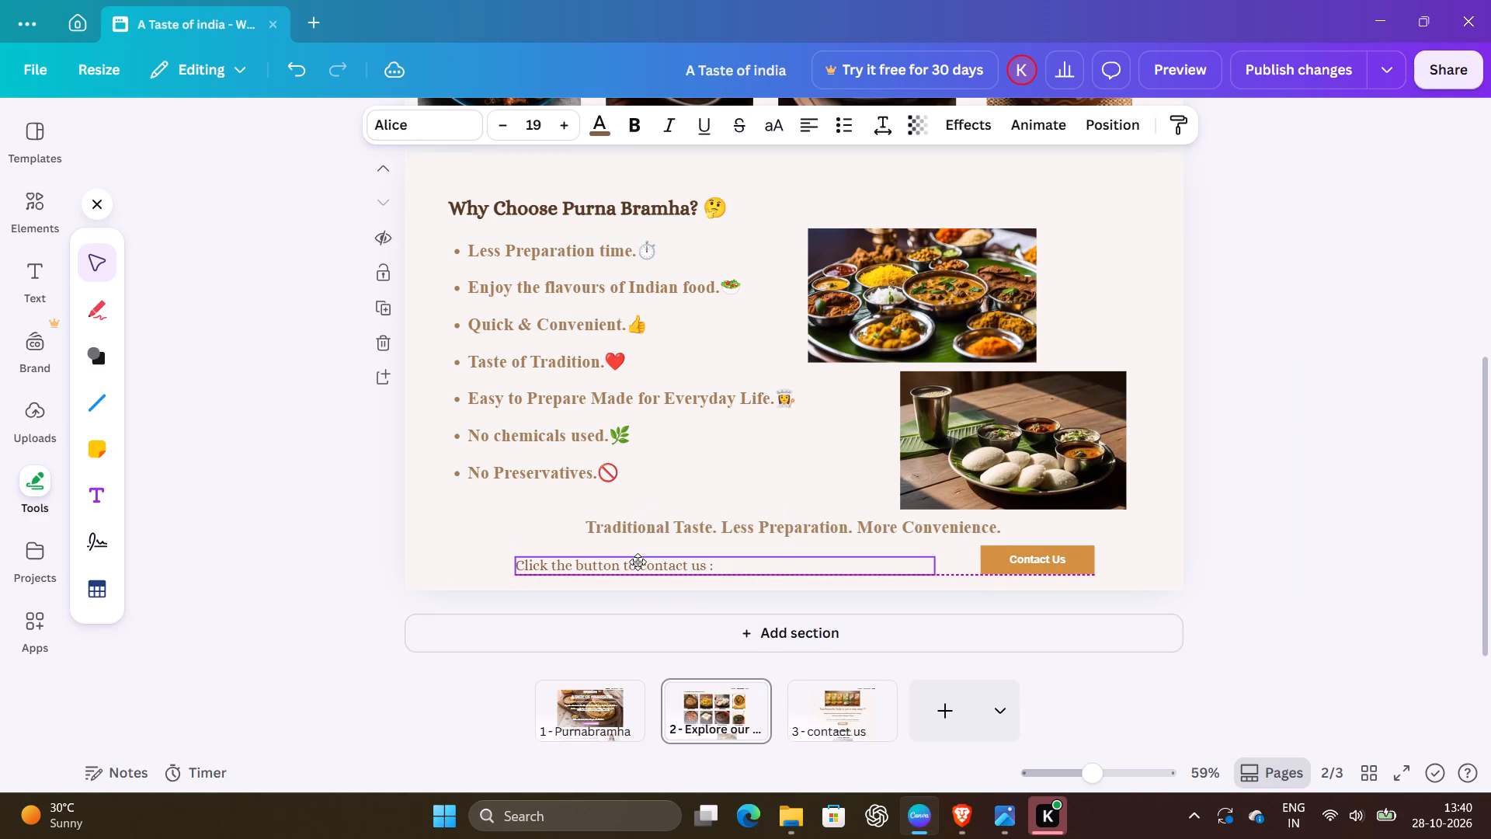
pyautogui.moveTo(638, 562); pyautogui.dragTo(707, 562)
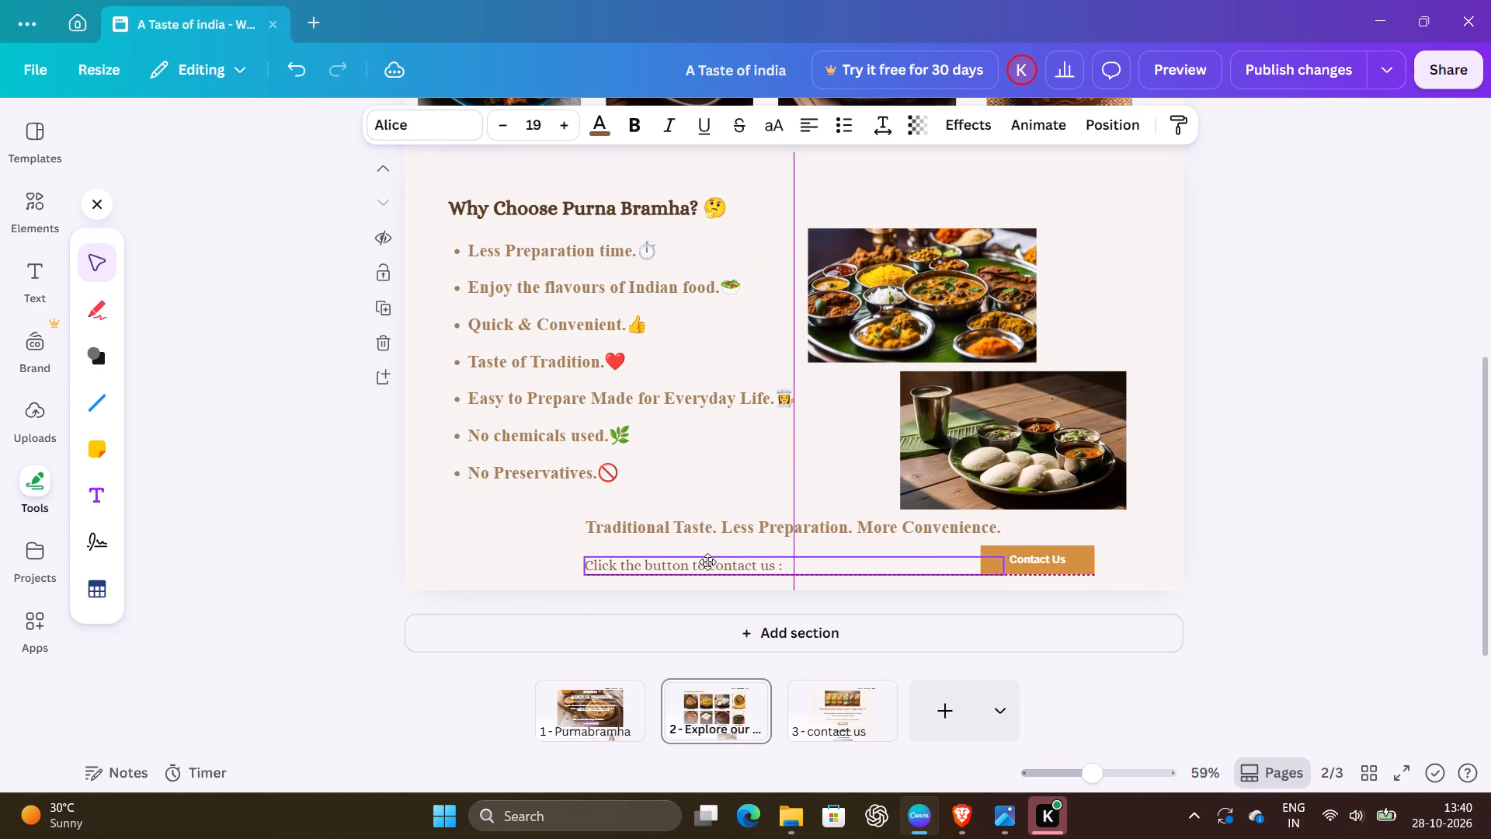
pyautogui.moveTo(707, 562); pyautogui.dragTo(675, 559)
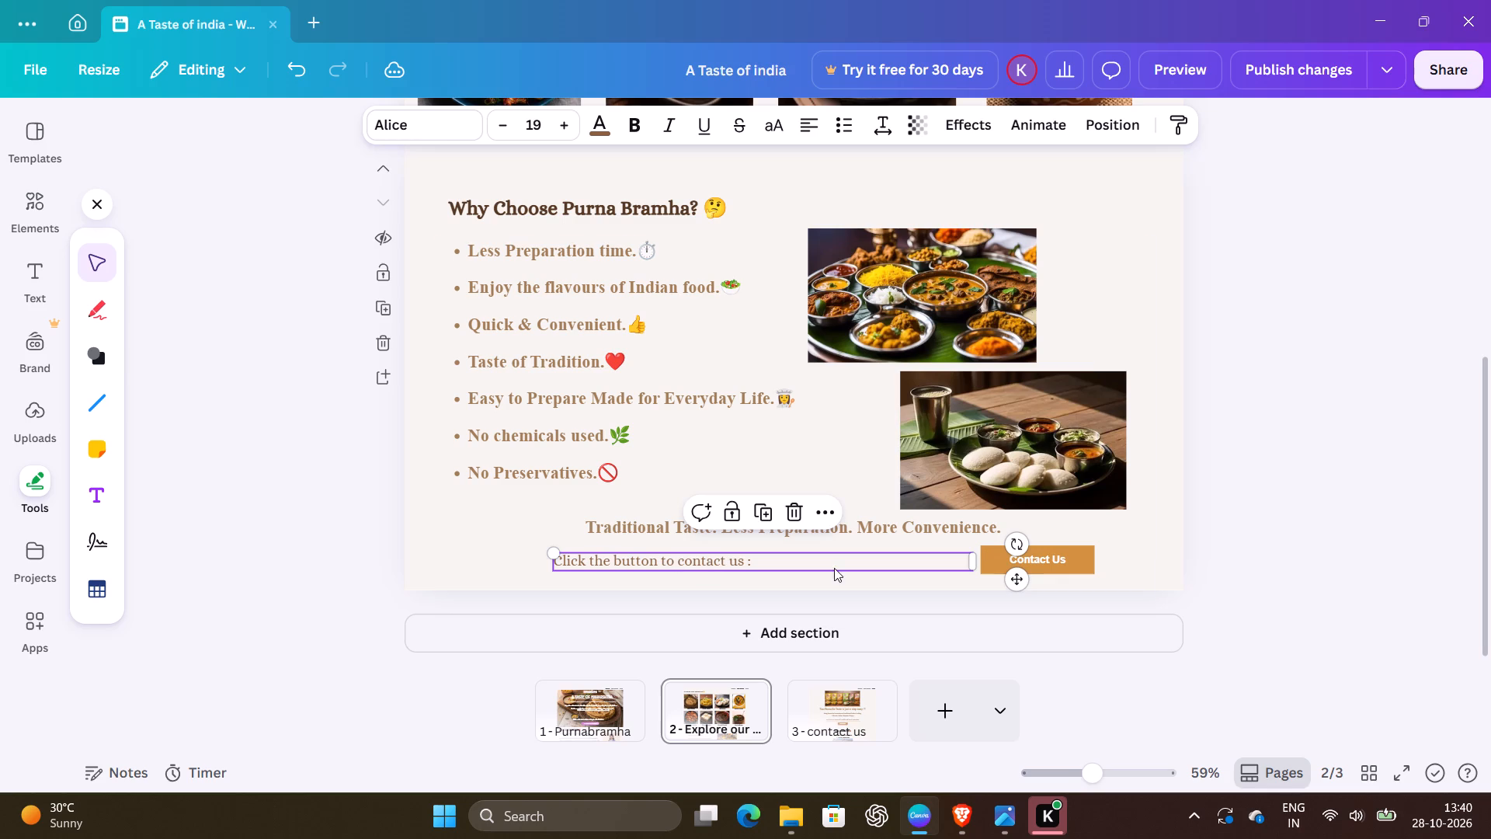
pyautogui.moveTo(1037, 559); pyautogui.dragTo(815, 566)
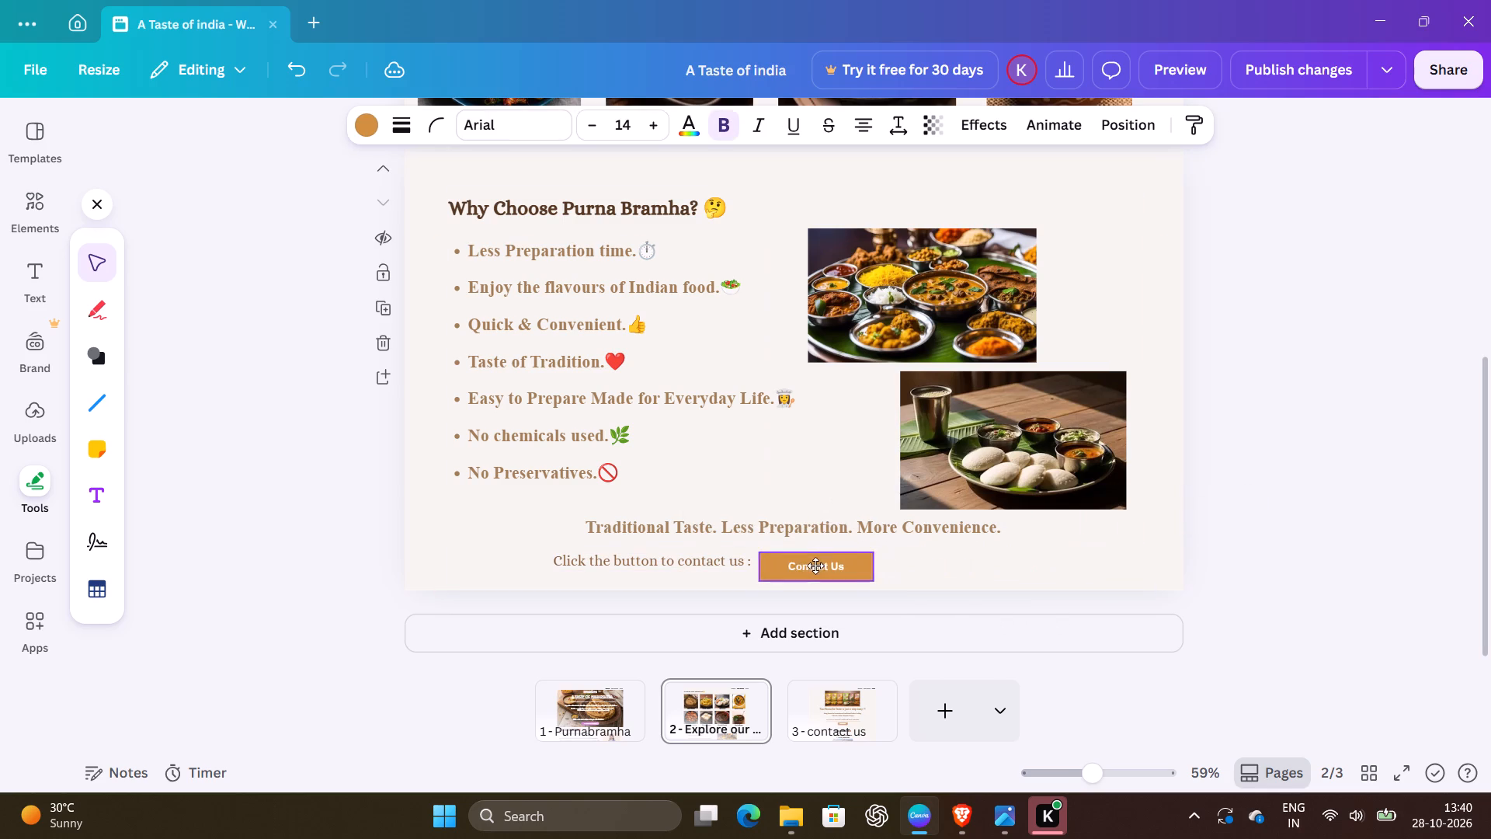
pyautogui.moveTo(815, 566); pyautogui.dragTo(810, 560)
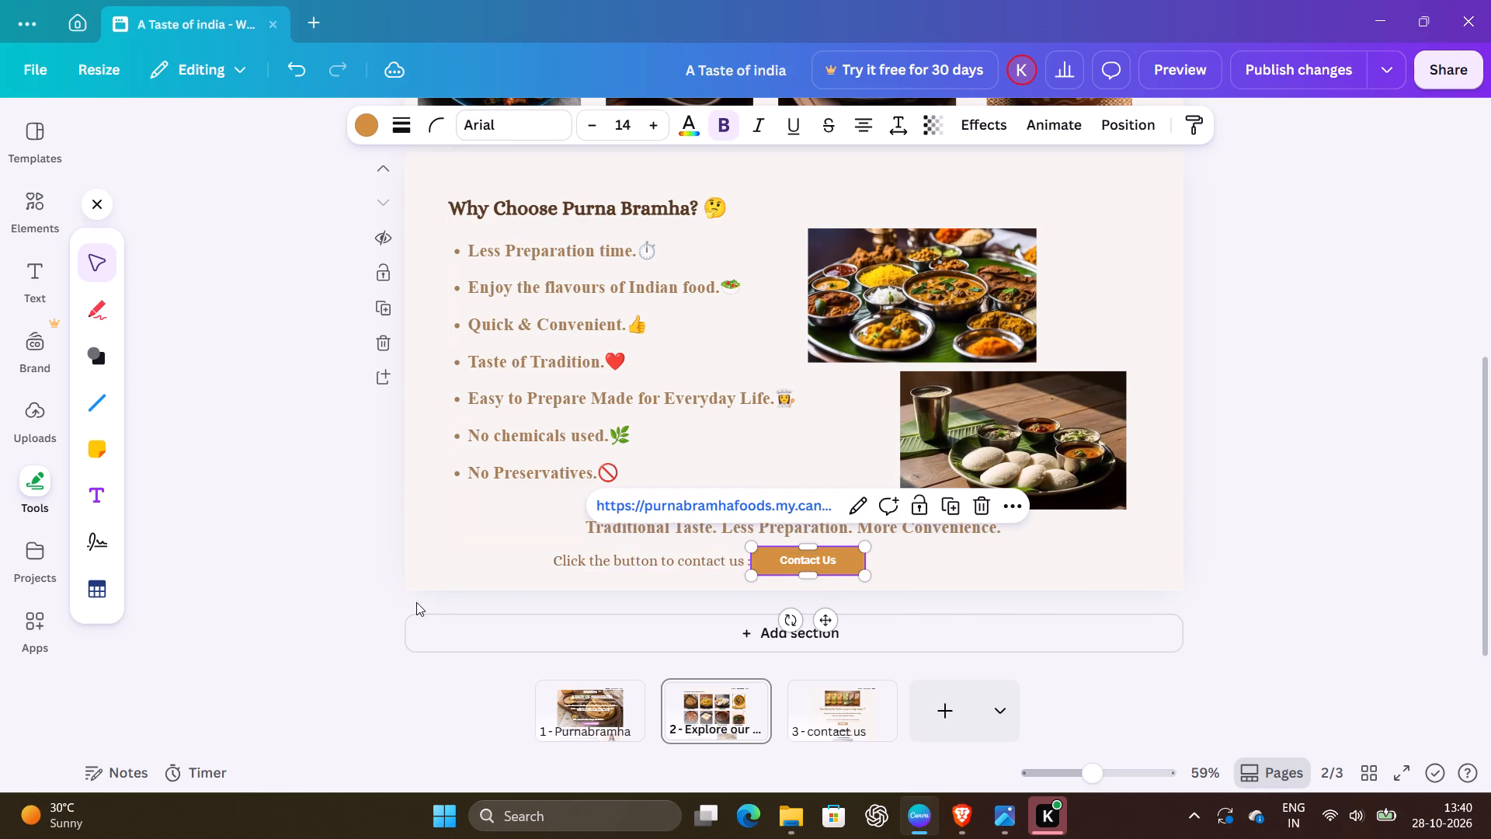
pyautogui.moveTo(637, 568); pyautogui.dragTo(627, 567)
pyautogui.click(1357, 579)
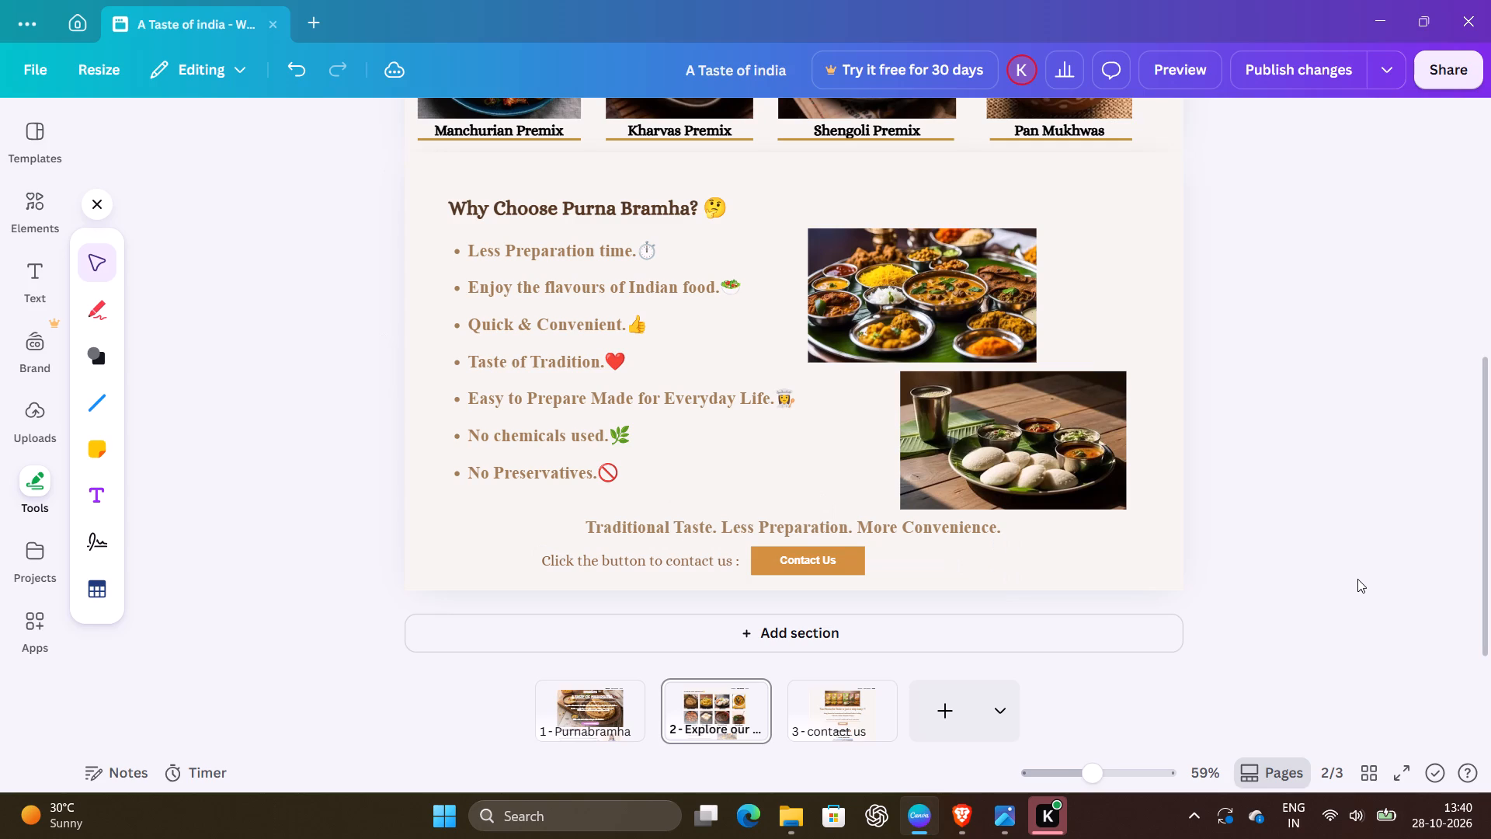
# Scale down the text box with the benefits list and tagline slightly, keeping its upper corner in place.
pyautogui.click(805, 527)
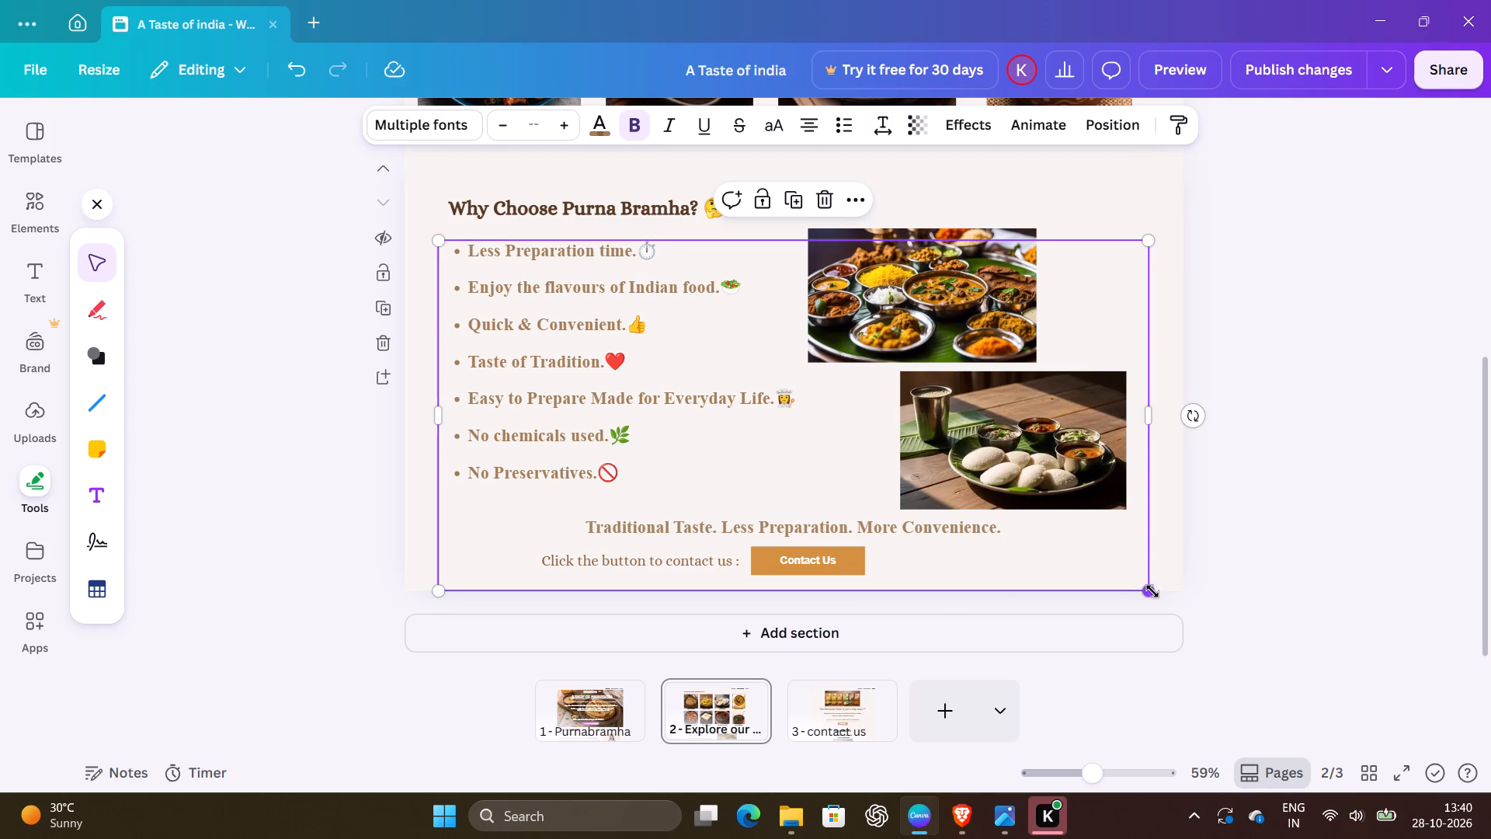
pyautogui.moveTo(1152, 591); pyautogui.dragTo(1138, 576)
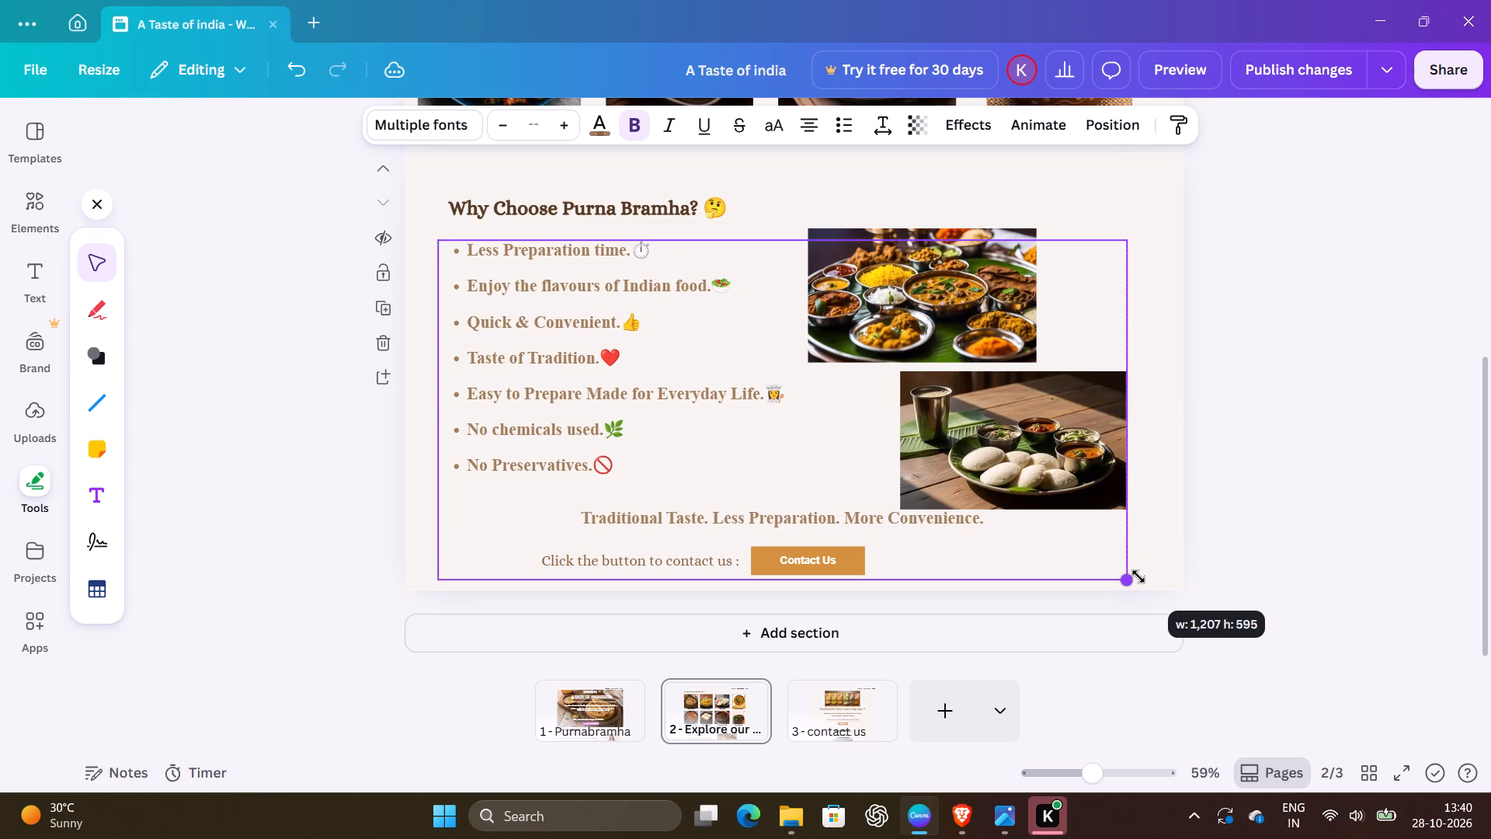
pyautogui.moveTo(1138, 576); pyautogui.dragTo(1140, 578)
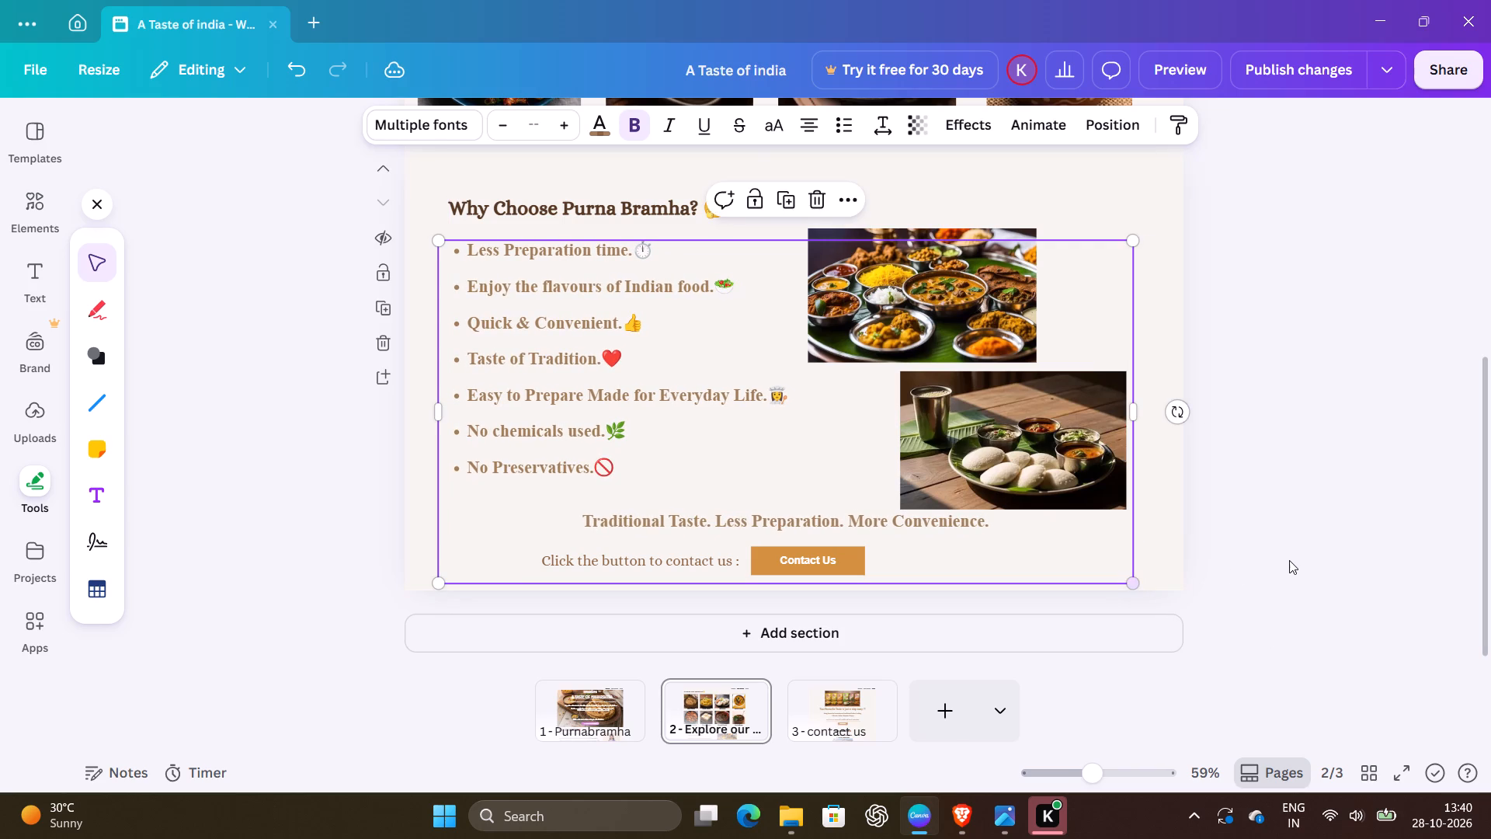
pyautogui.click(1289, 560)
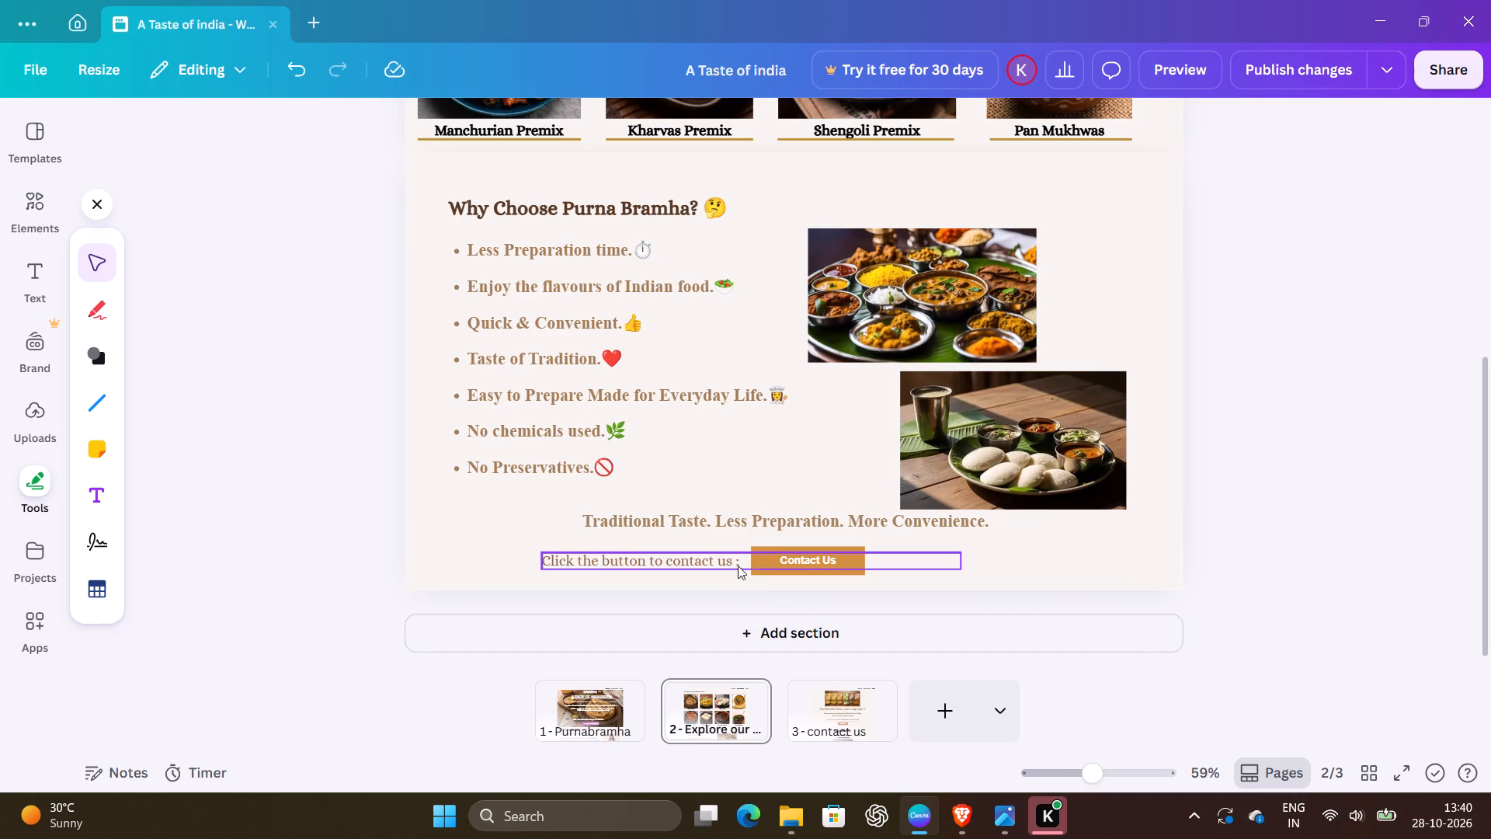
# Stack the contact prompt above the Contact Us button, roughly centred under the tagline, and narrow the prompt's text box to fit its text.
pyautogui.moveTo(720, 569); pyautogui.dragTo(801, 552)
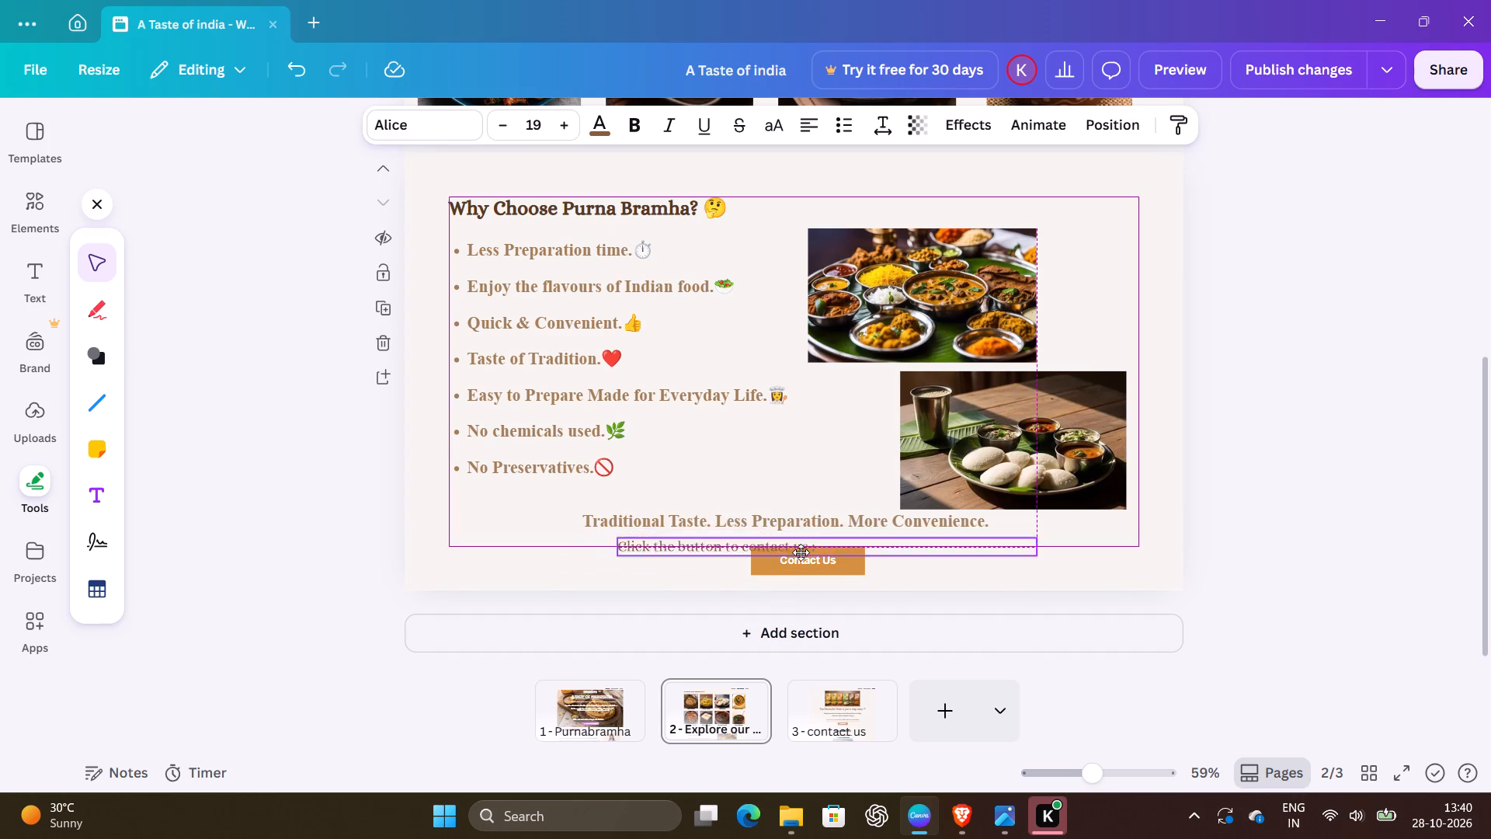
pyautogui.moveTo(801, 552); pyautogui.dragTo(877, 546)
pyautogui.moveTo(838, 562); pyautogui.dragTo(818, 576)
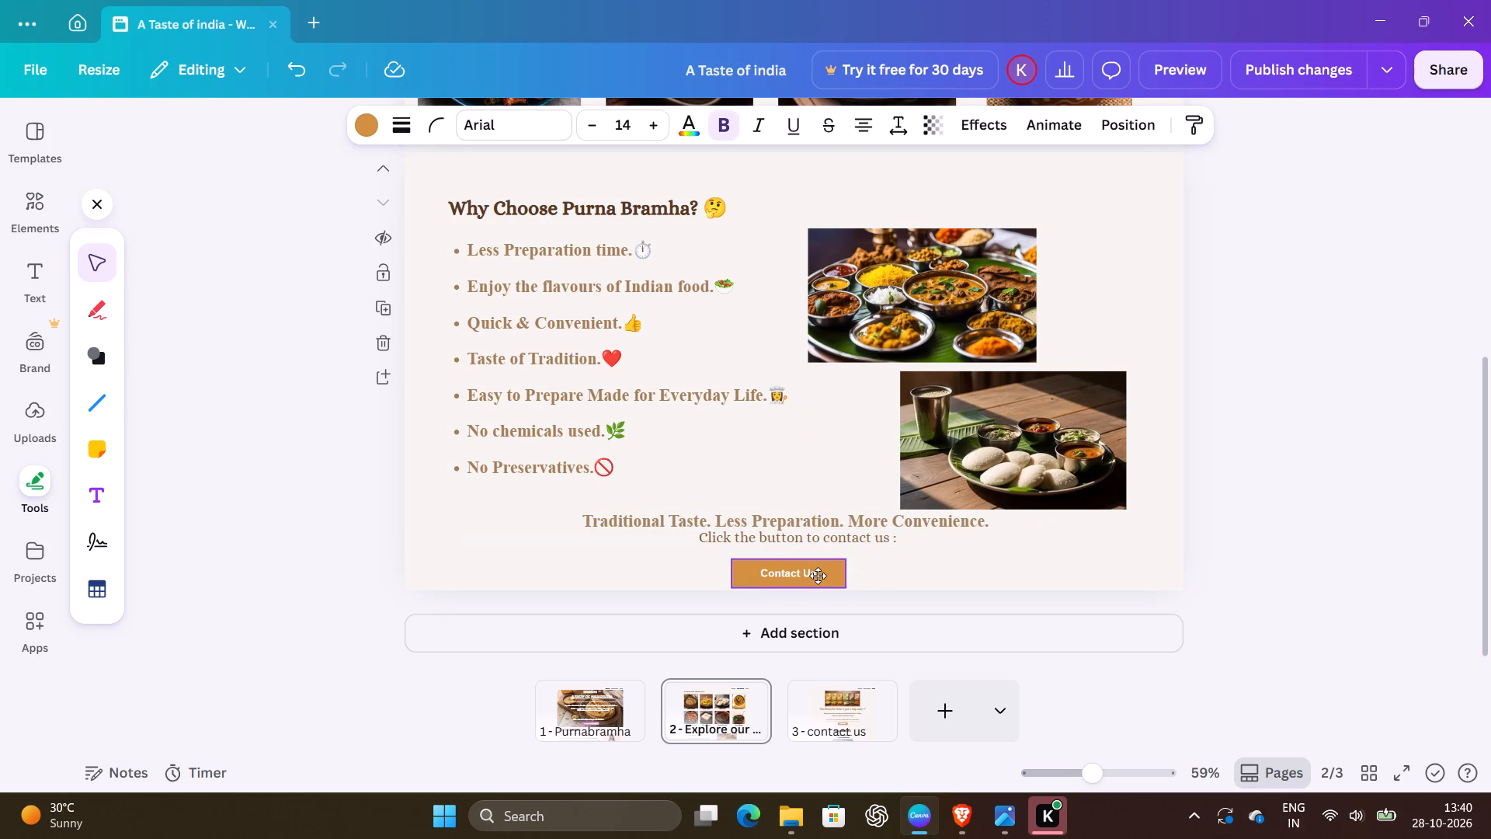
pyautogui.moveTo(818, 576); pyautogui.dragTo(812, 569)
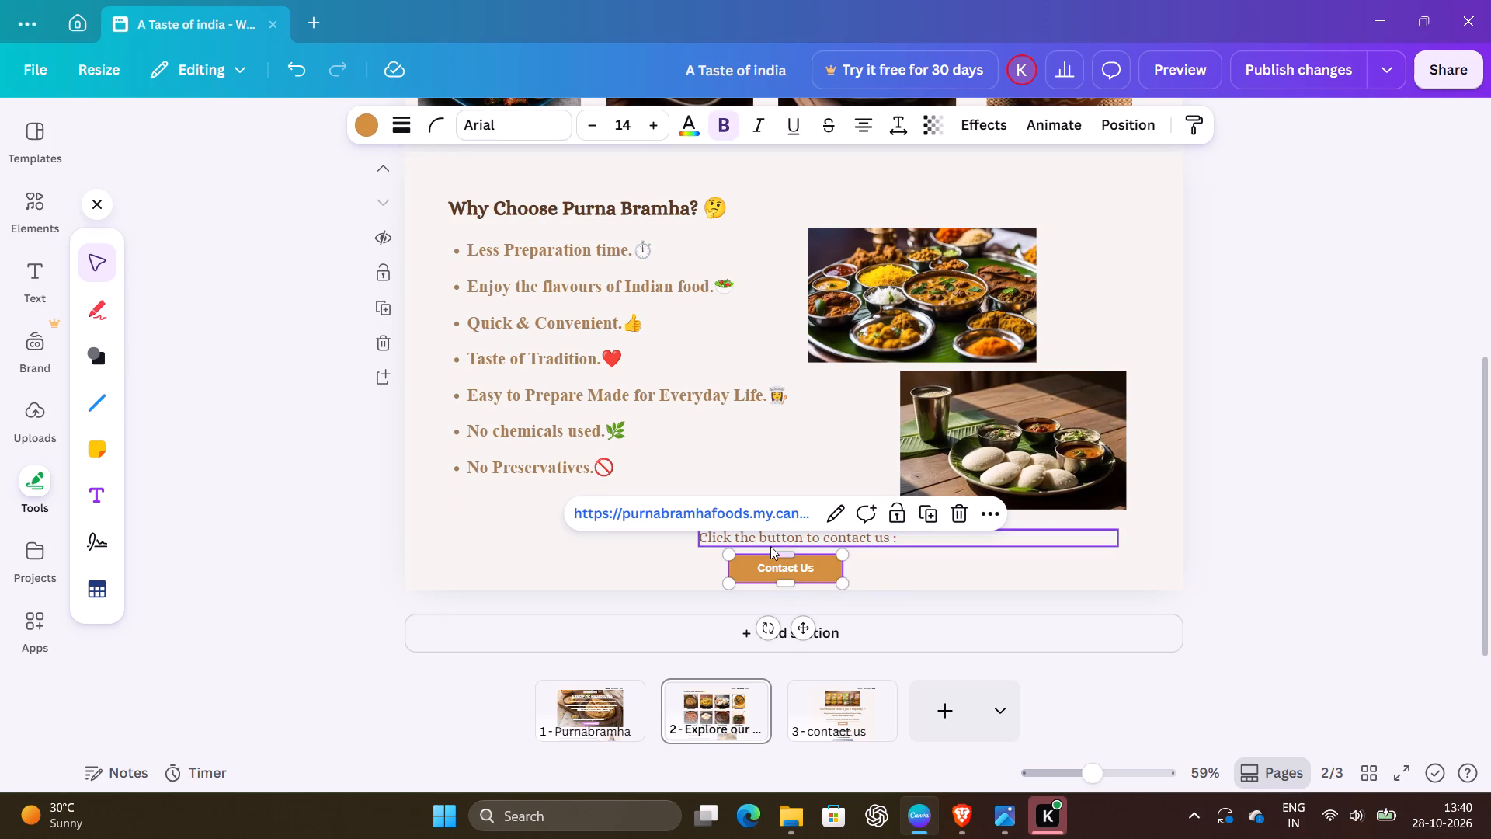
pyautogui.moveTo(770, 546); pyautogui.dragTo(760, 548)
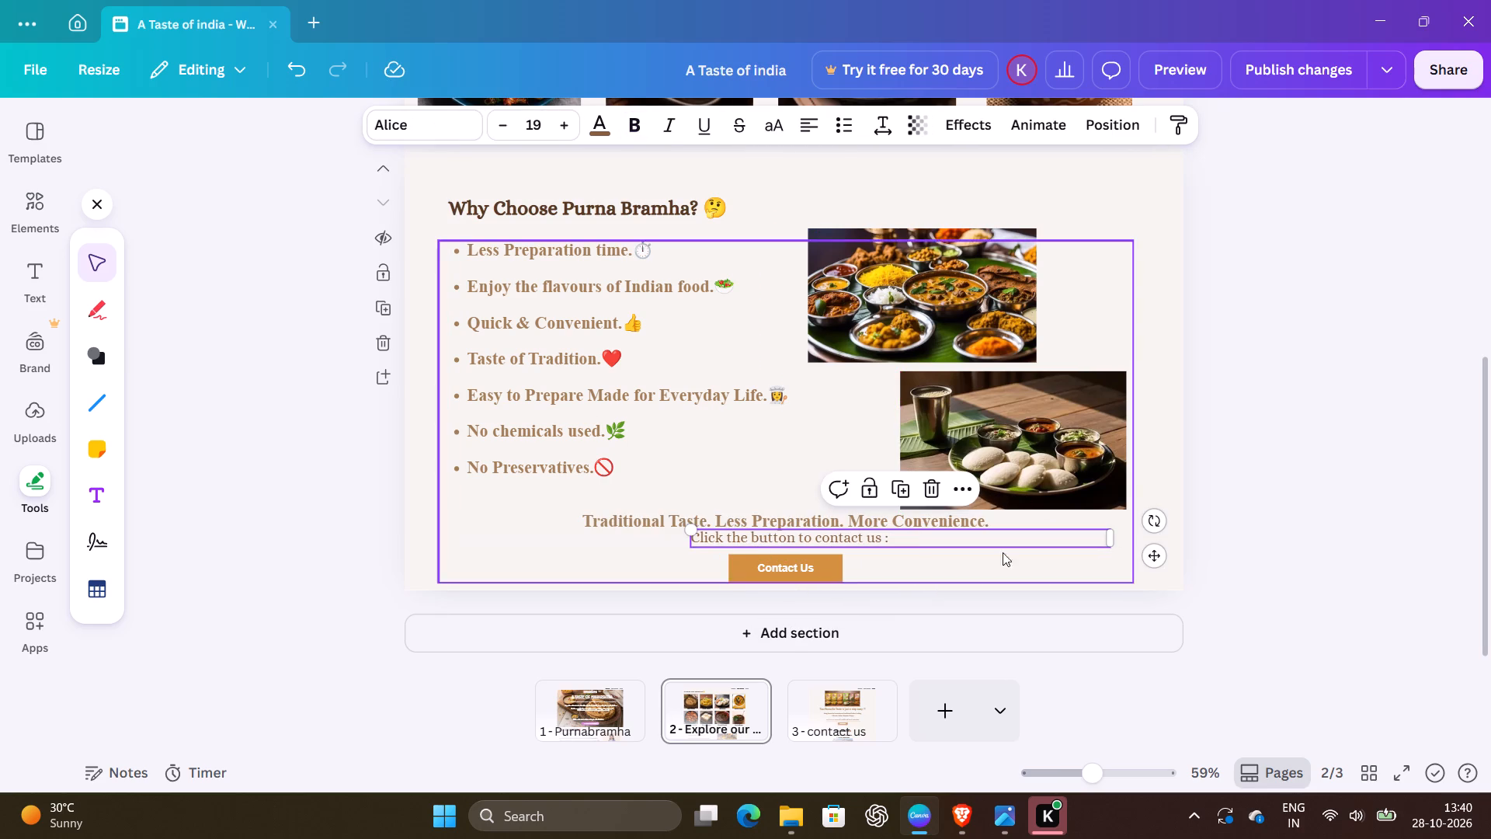
pyautogui.moveTo(1117, 532); pyautogui.dragTo(902, 536)
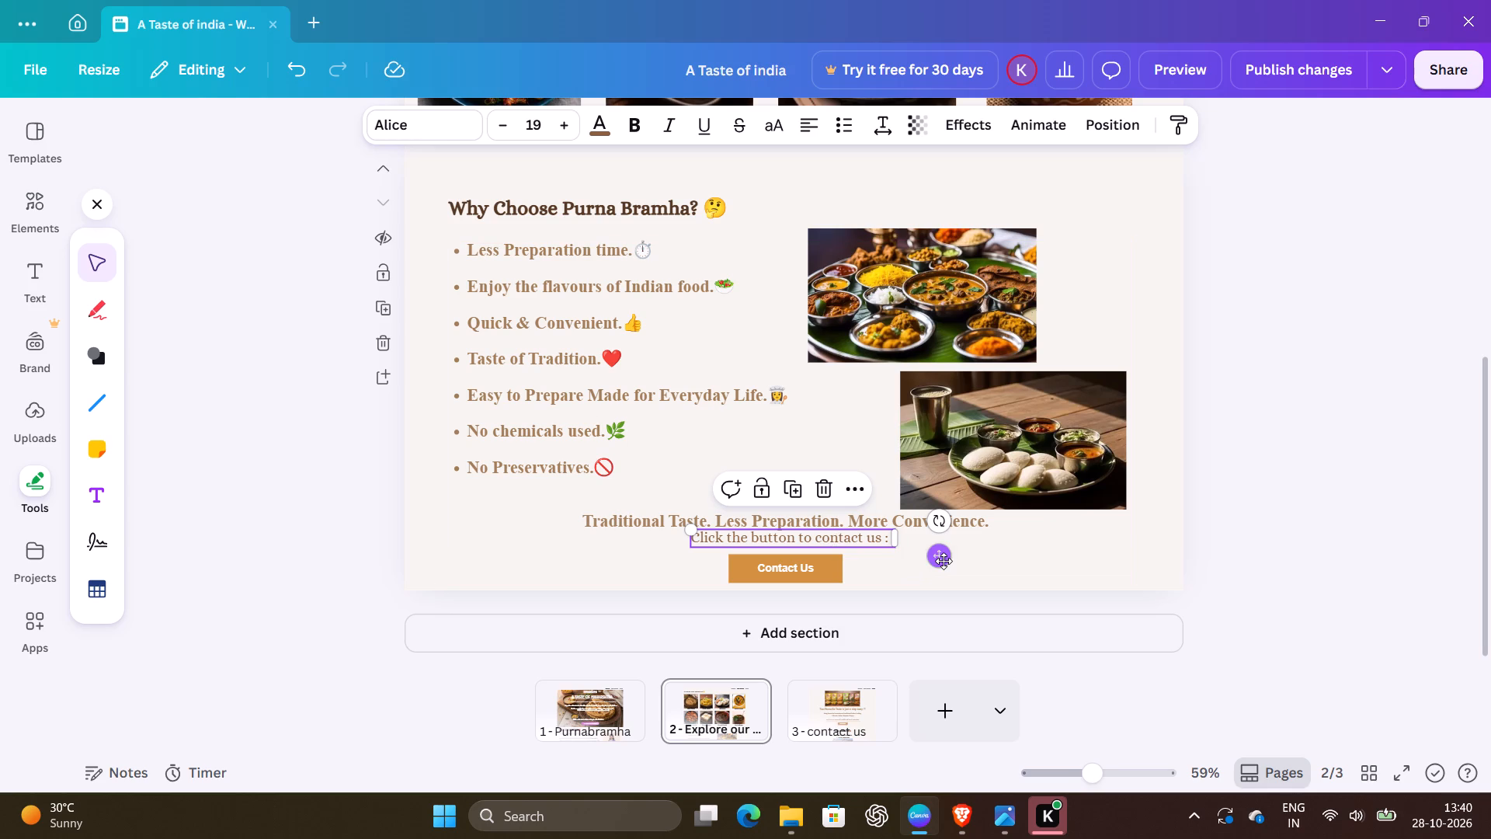
pyautogui.click(944, 561)
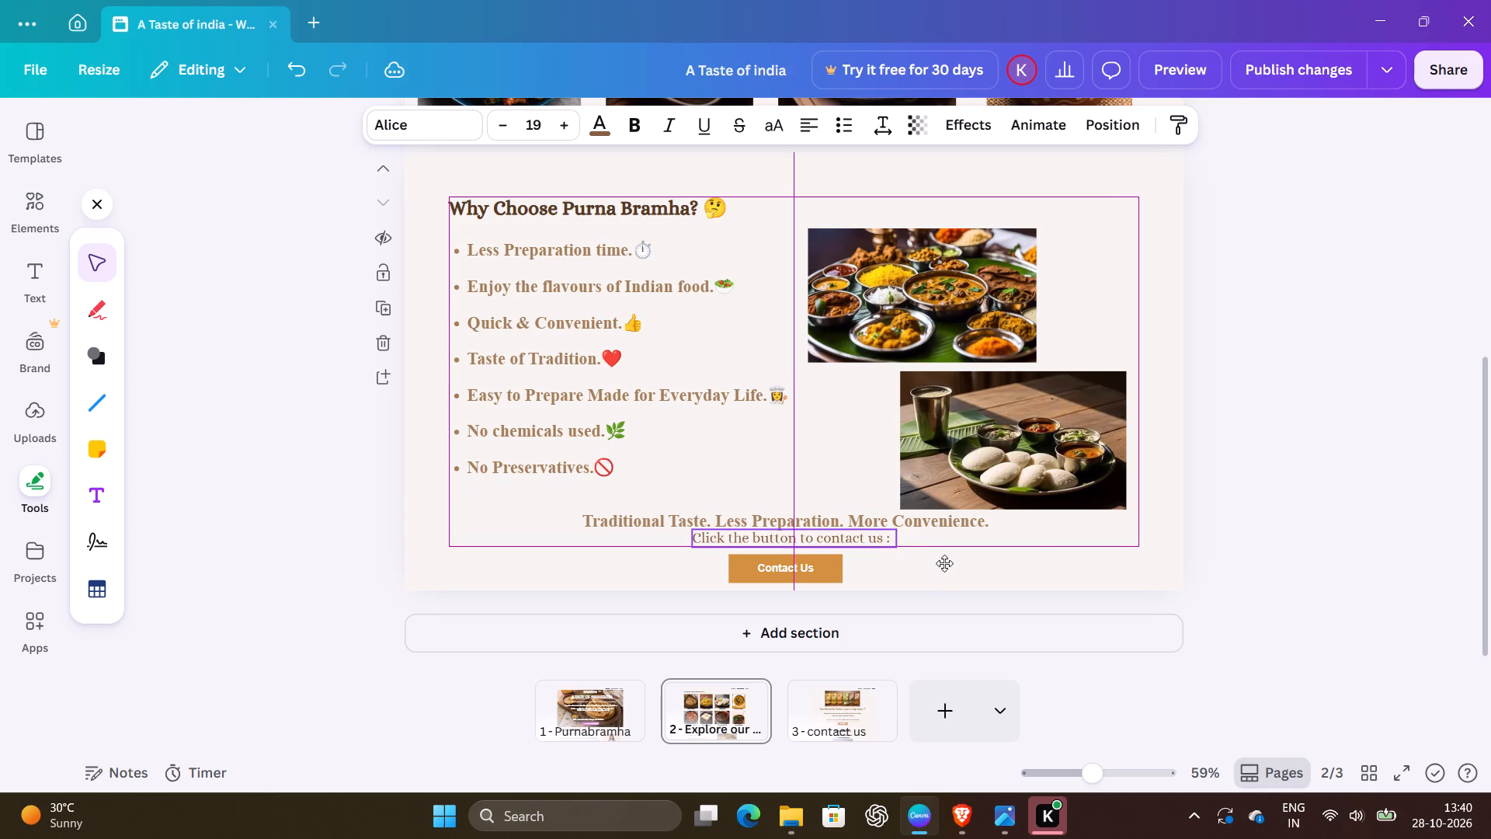
pyautogui.click(1256, 522)
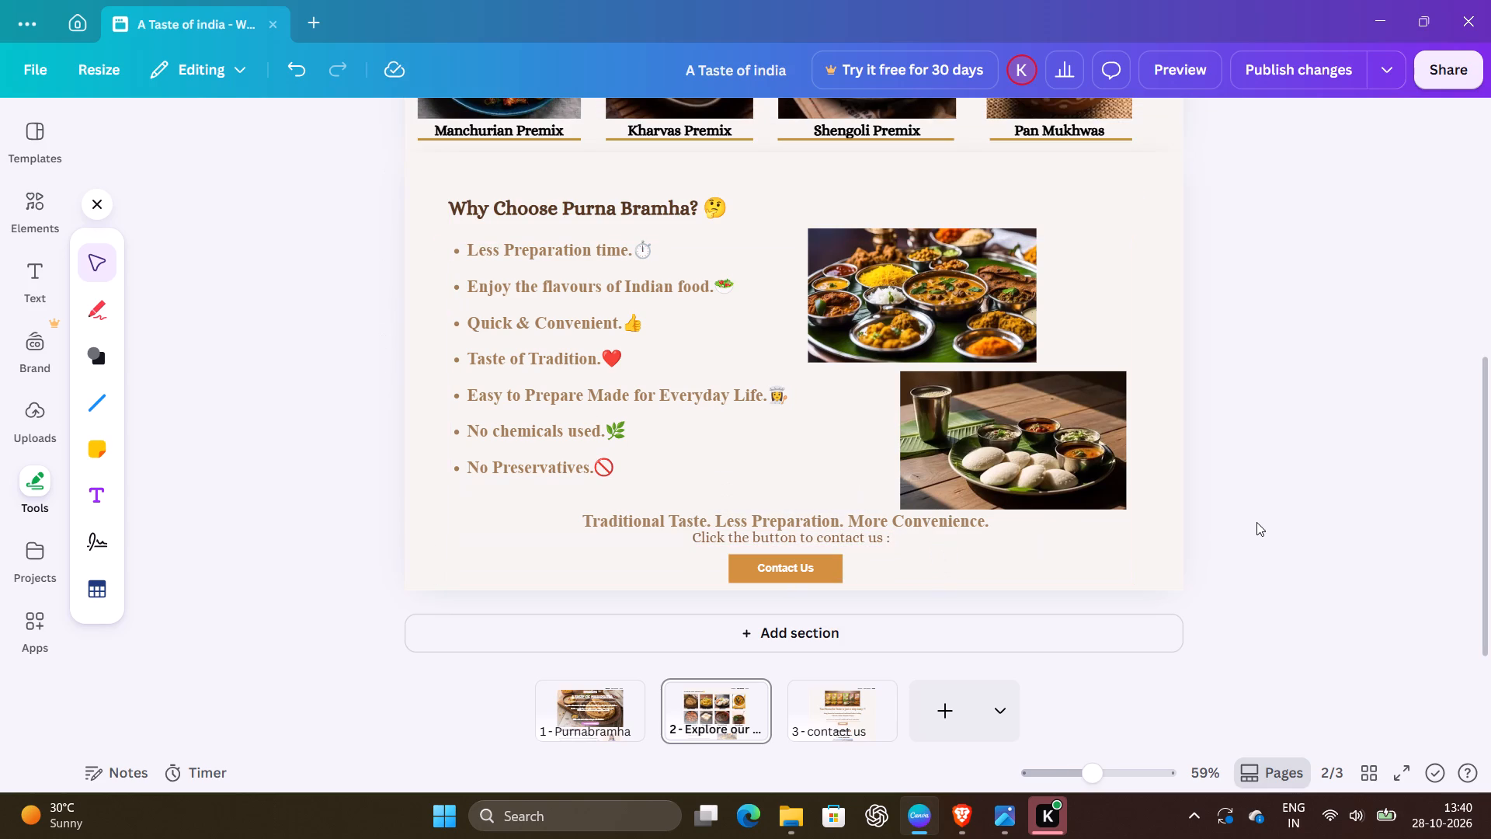
# Delete the colon at the end of the contact prompt so it reads "Click the button to contact us".
pyautogui.click(897, 539)
pyautogui.click(885, 537)
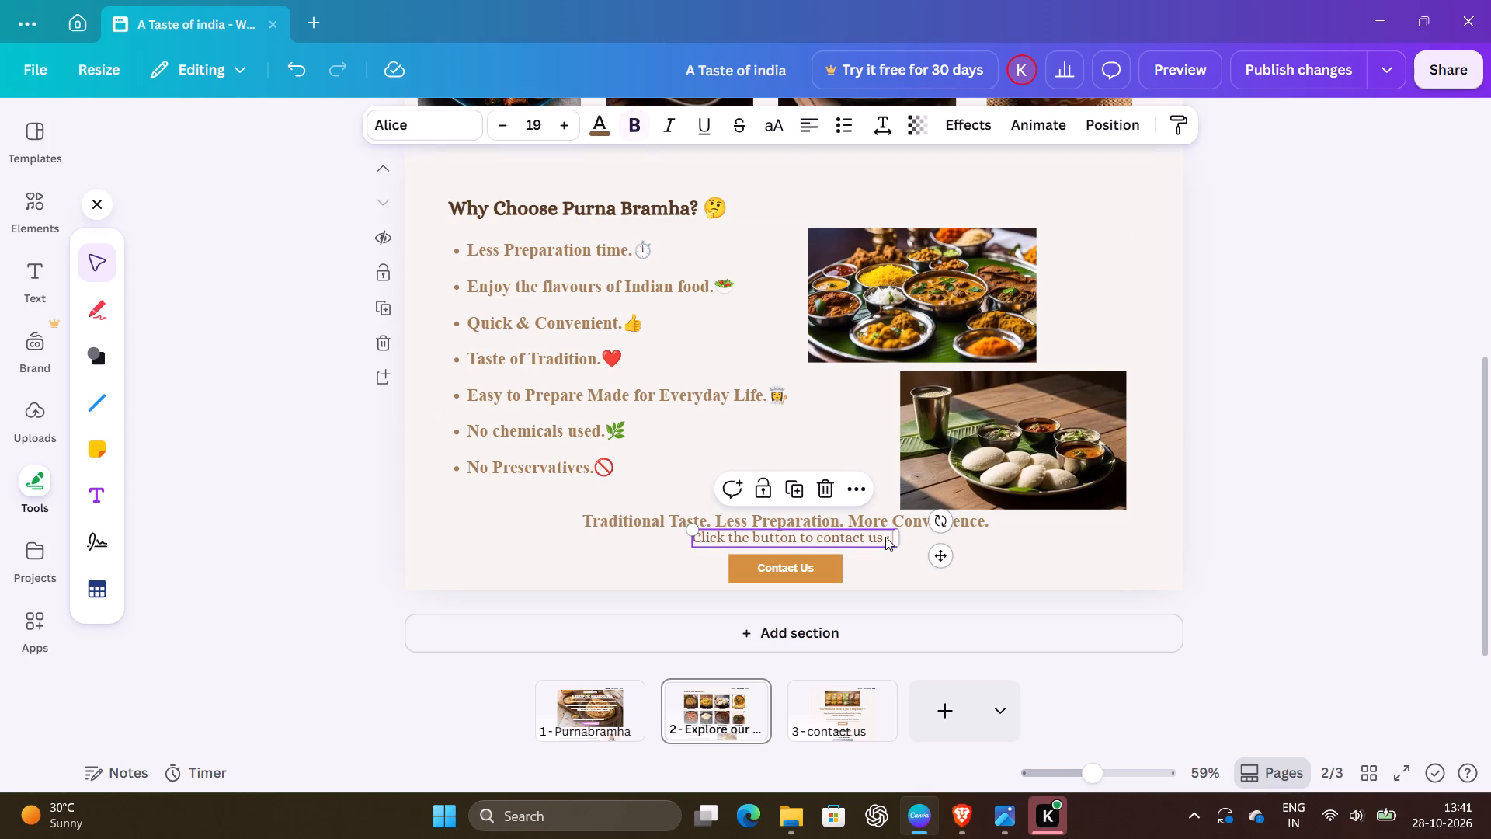
pyautogui.click(891, 538)
pyautogui.press('BackSpace')
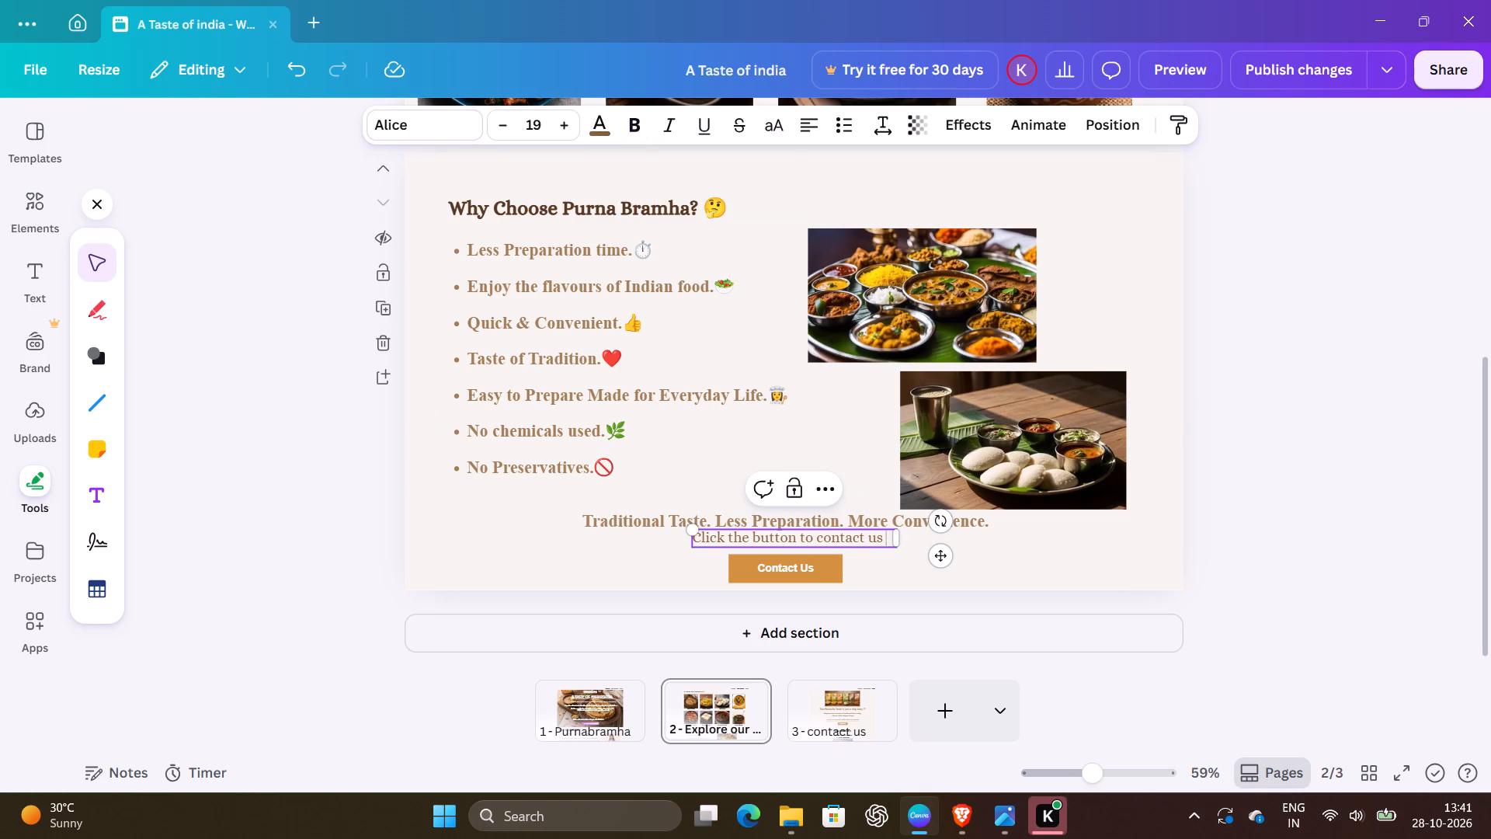
pyautogui.click(1428, 530)
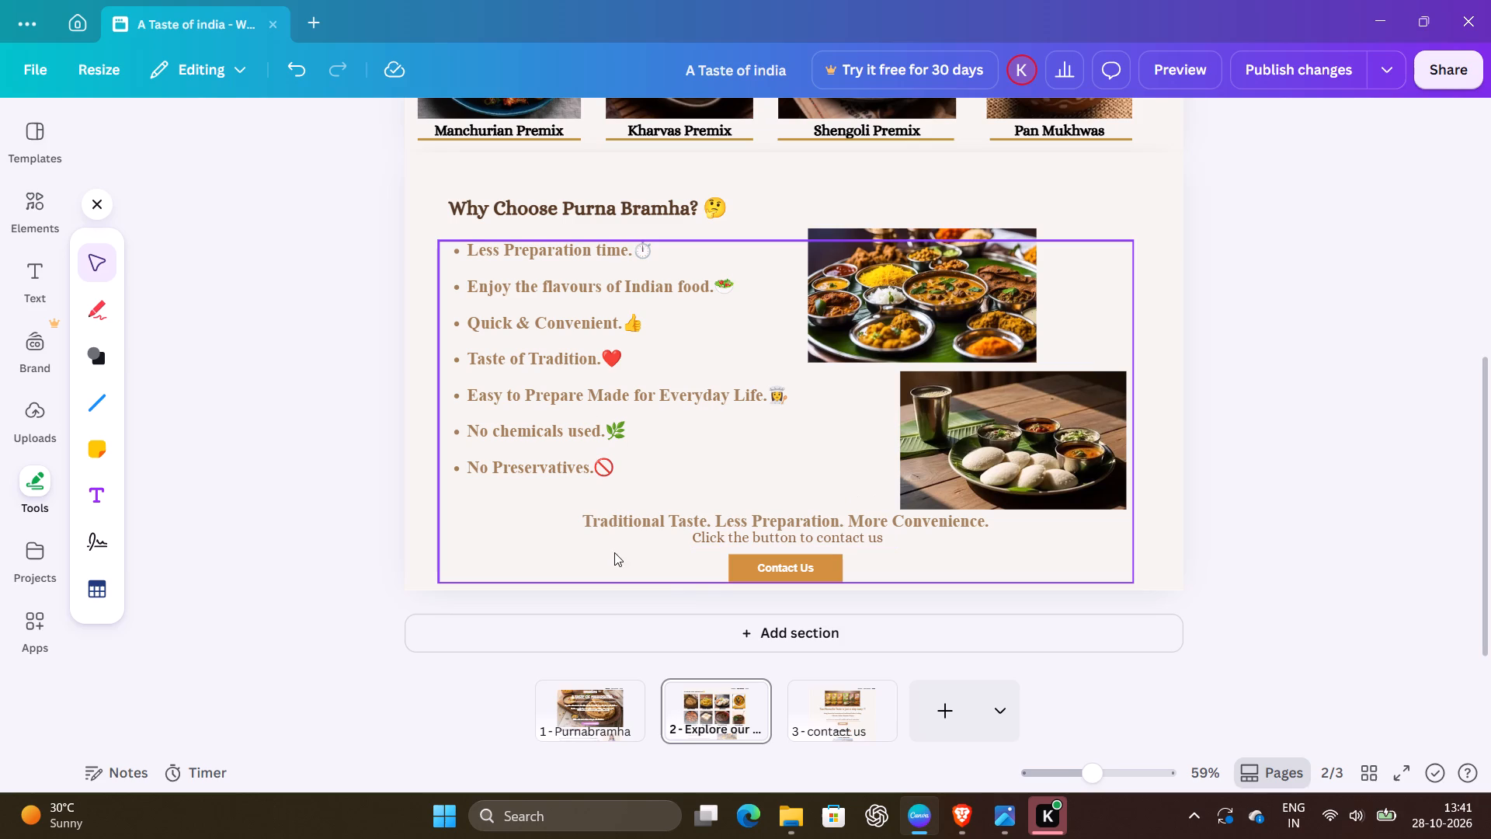
# Move the "Traditional Taste. Less Preparation. More Convenience." tagline into the benefits list as a new bullet after "No Preservatives.".
pyautogui.tripleClick(590, 517)
pyautogui.tripleClick(590, 517)
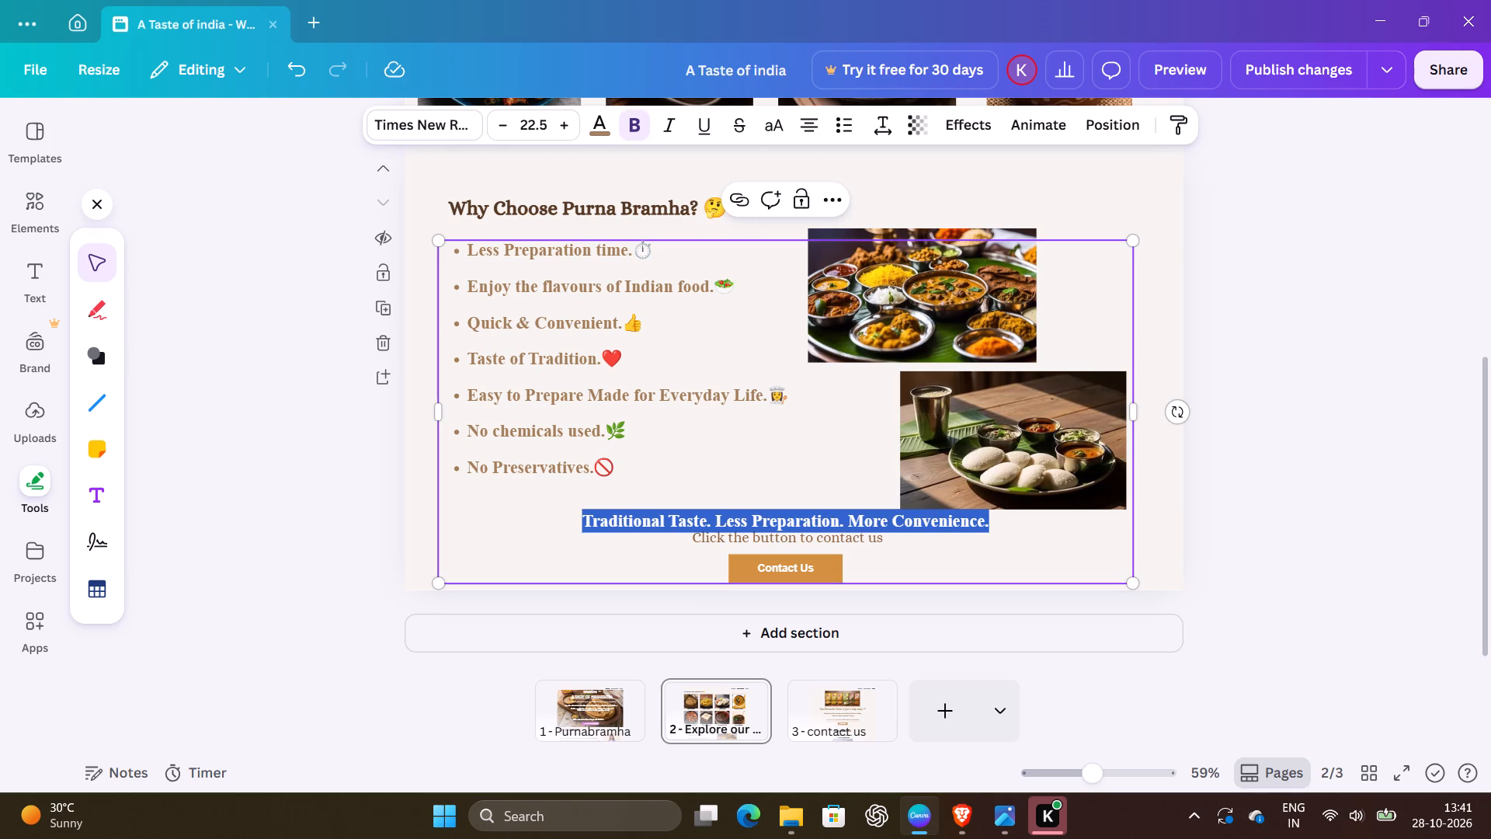
pyautogui.hotkey('ctrl', 'x')
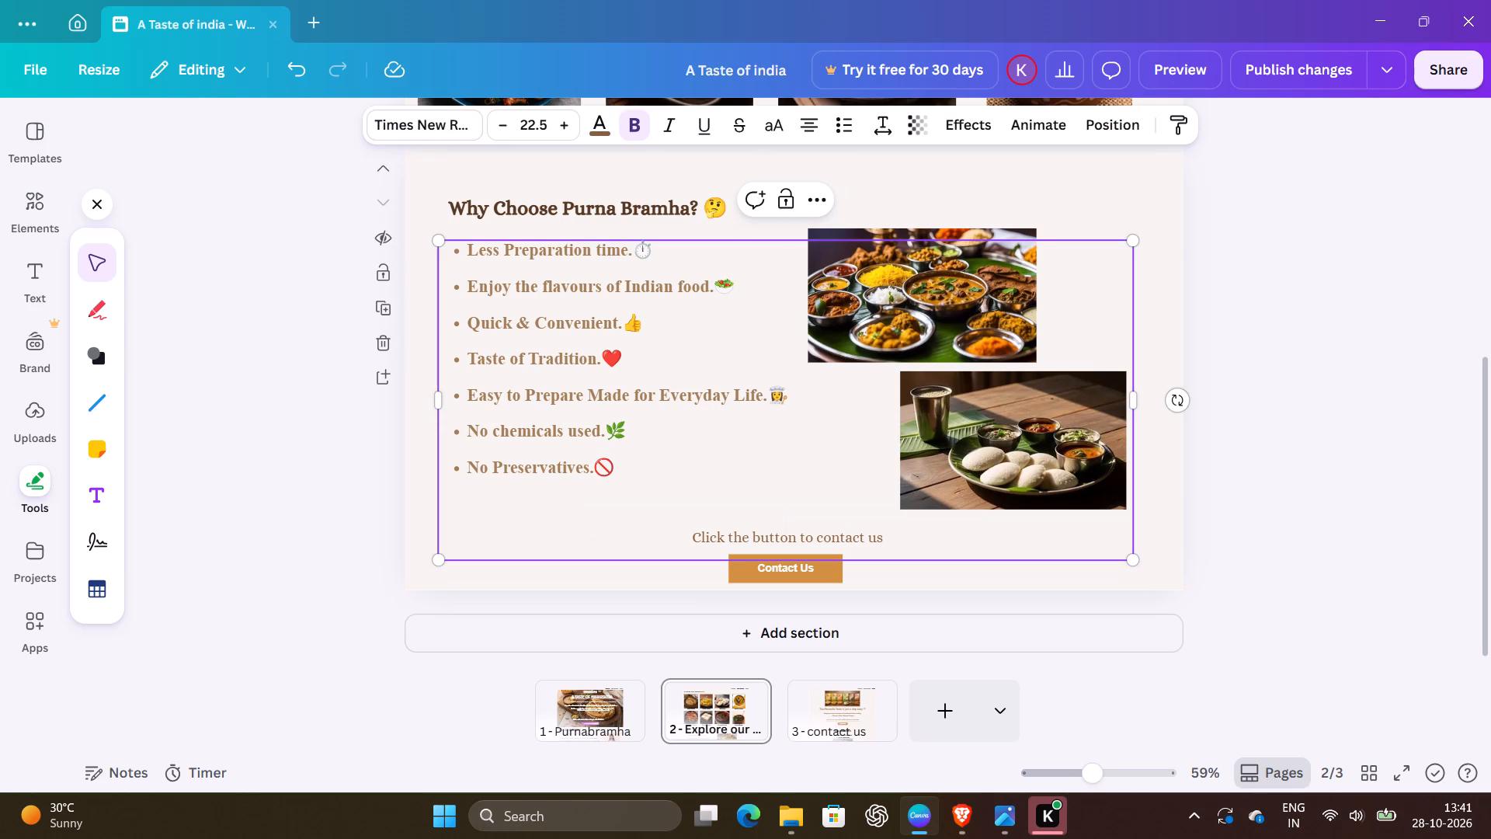
pyautogui.click(624, 472)
pyautogui.press('Return')
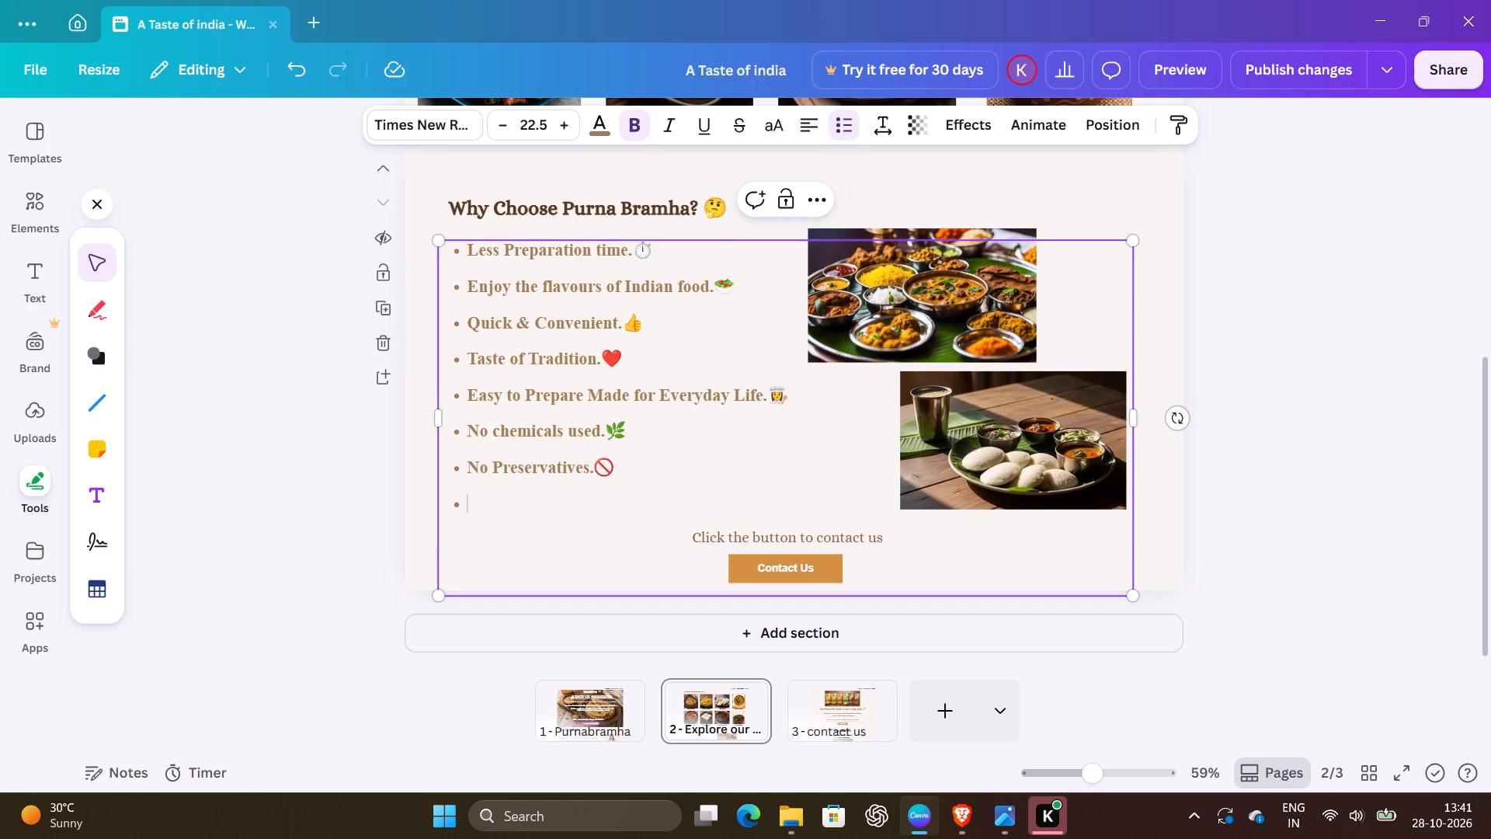
pyautogui.hotkey('ctrl', 'v')
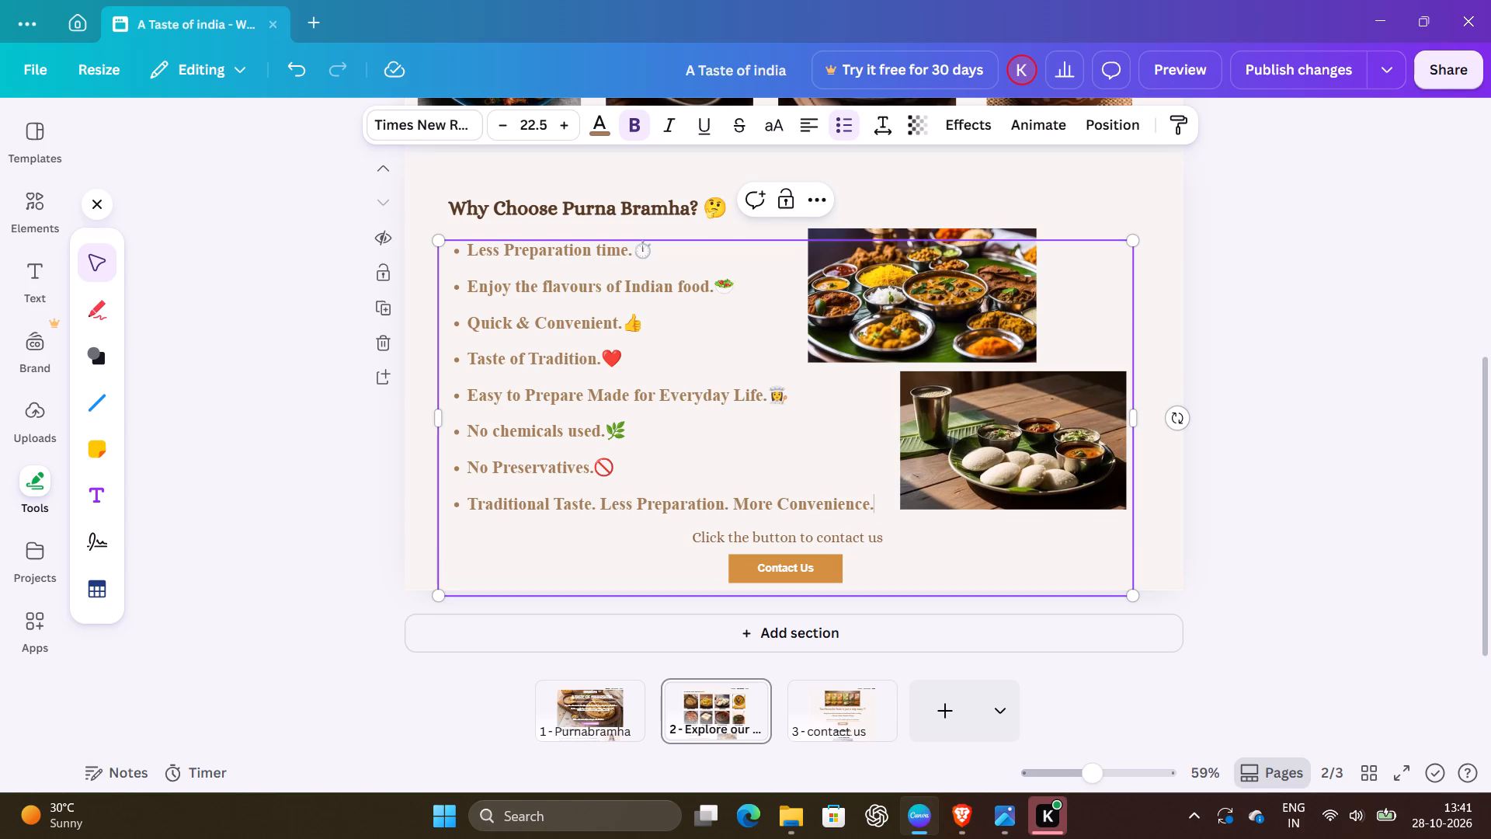
pyautogui.click(1312, 540)
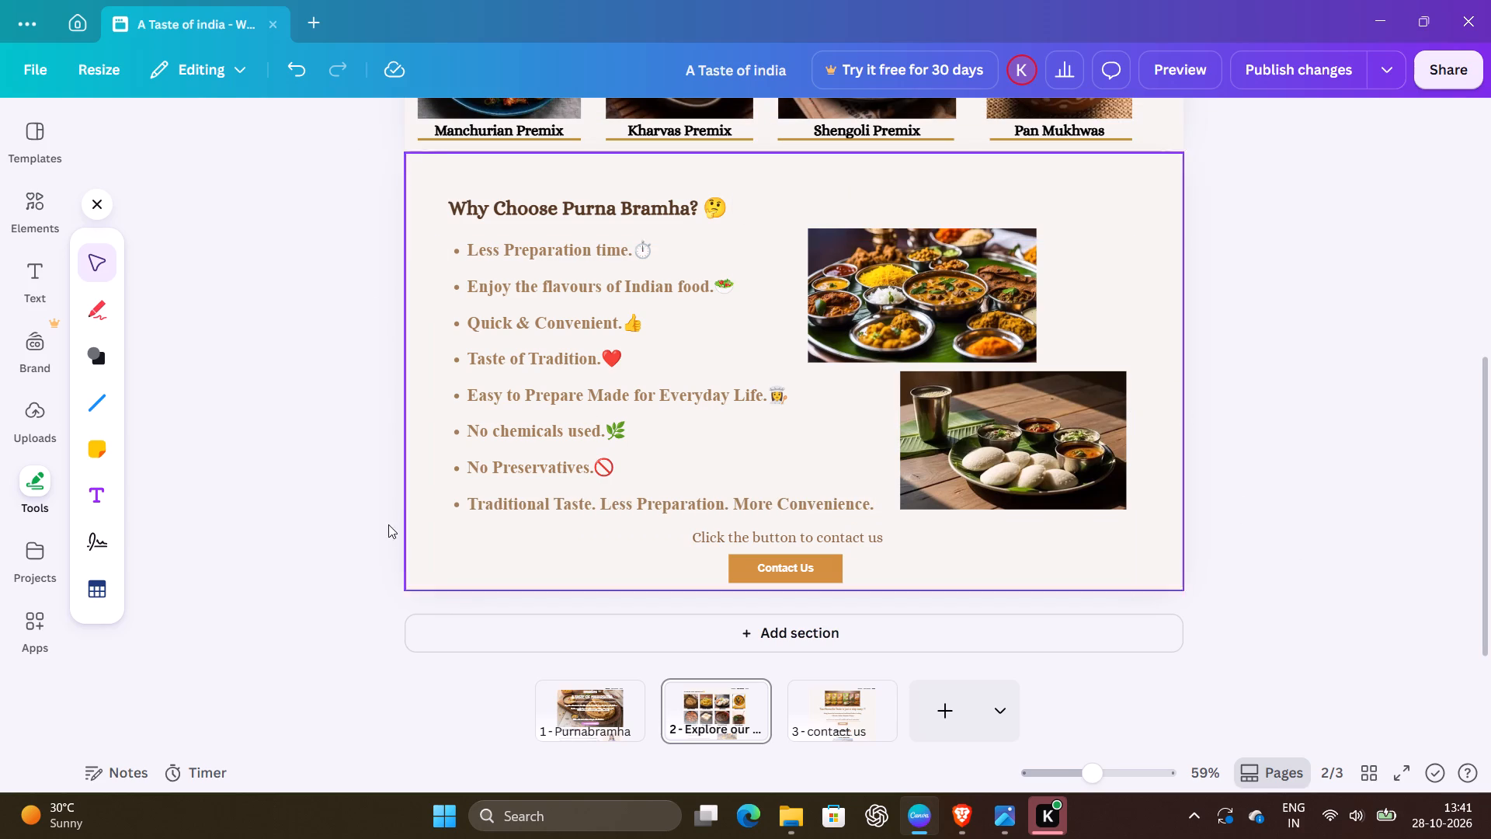
# Preview the website and review the Purnabramha home page from the hero banner down to the founder section.
pyautogui.click(1187, 53)
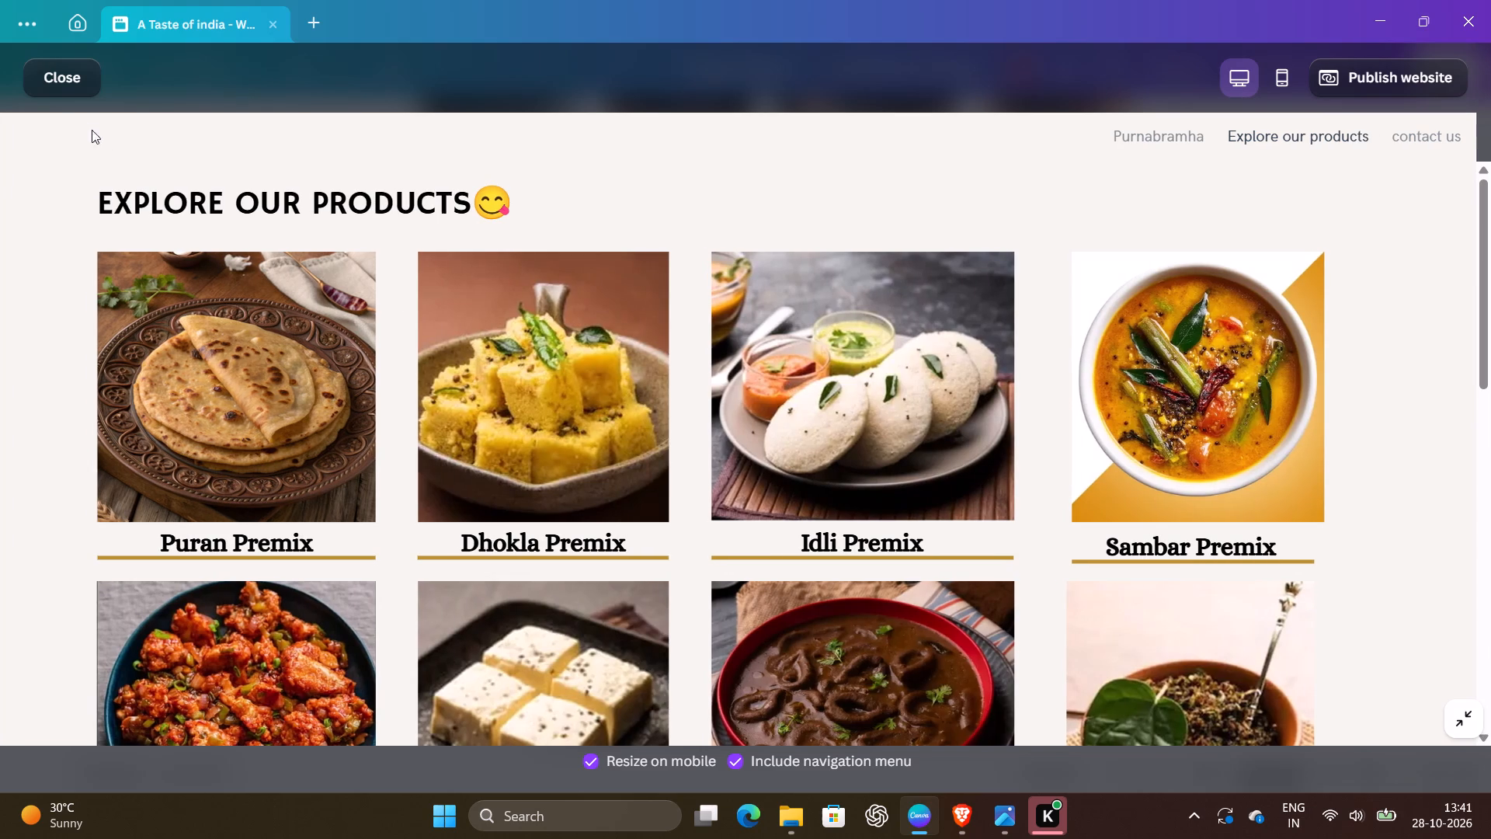
pyautogui.click(1170, 134)
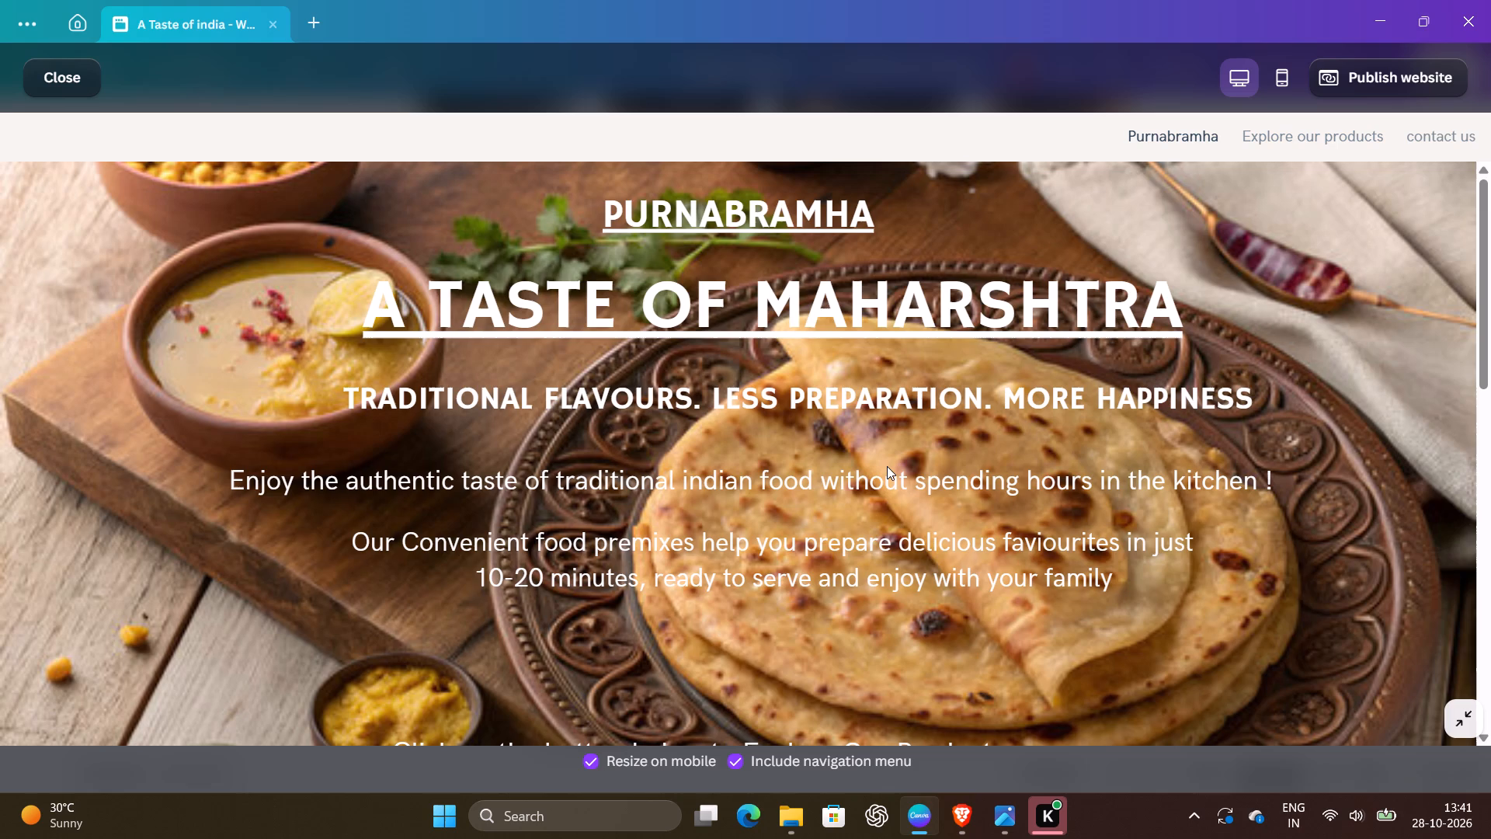
pyautogui.scroll(-13, 787, 695)
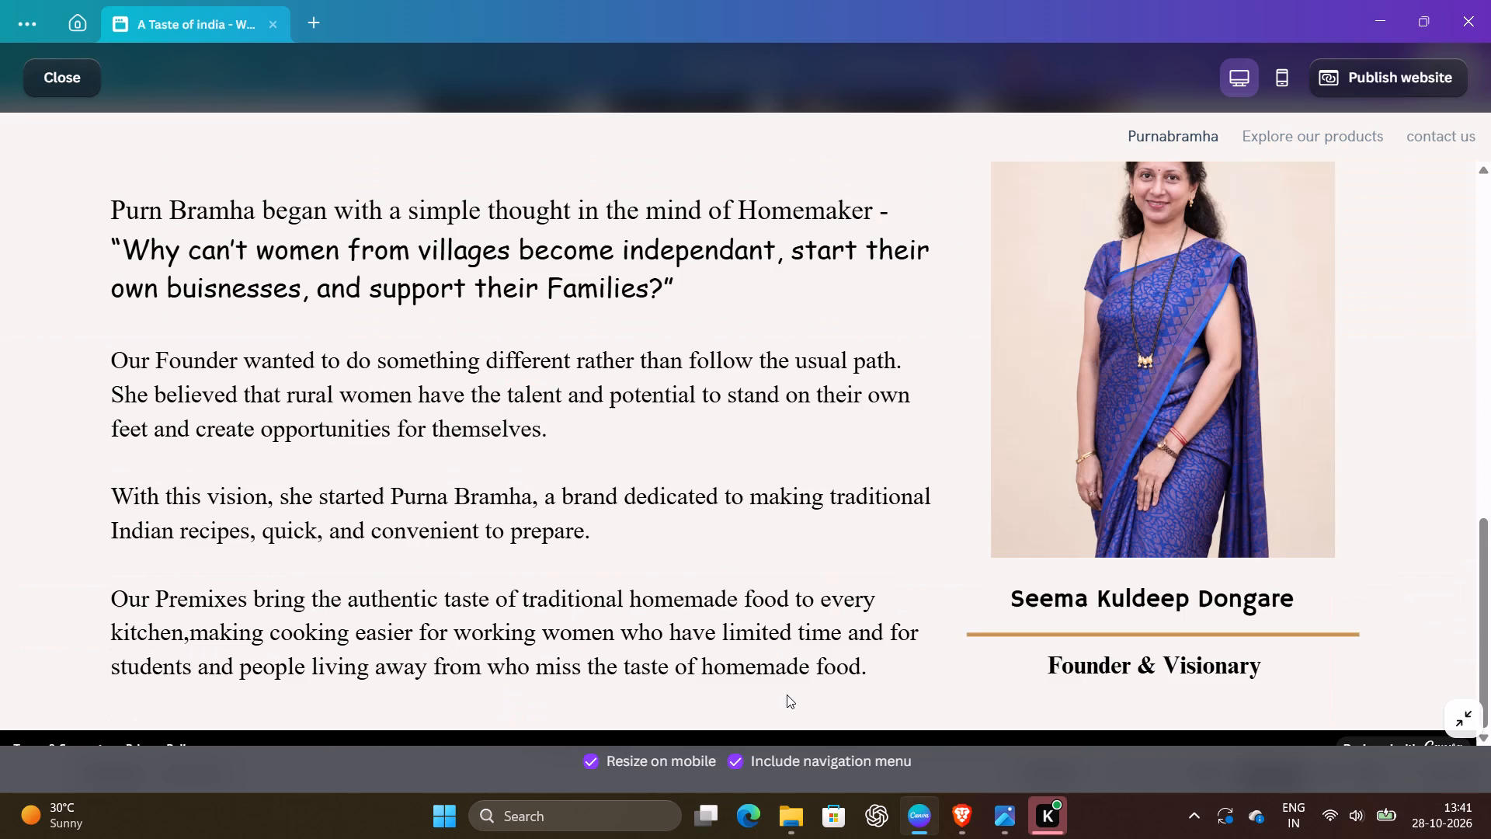
pyautogui.scroll(-3, 787, 695)
pyautogui.scroll(8, 787, 695)
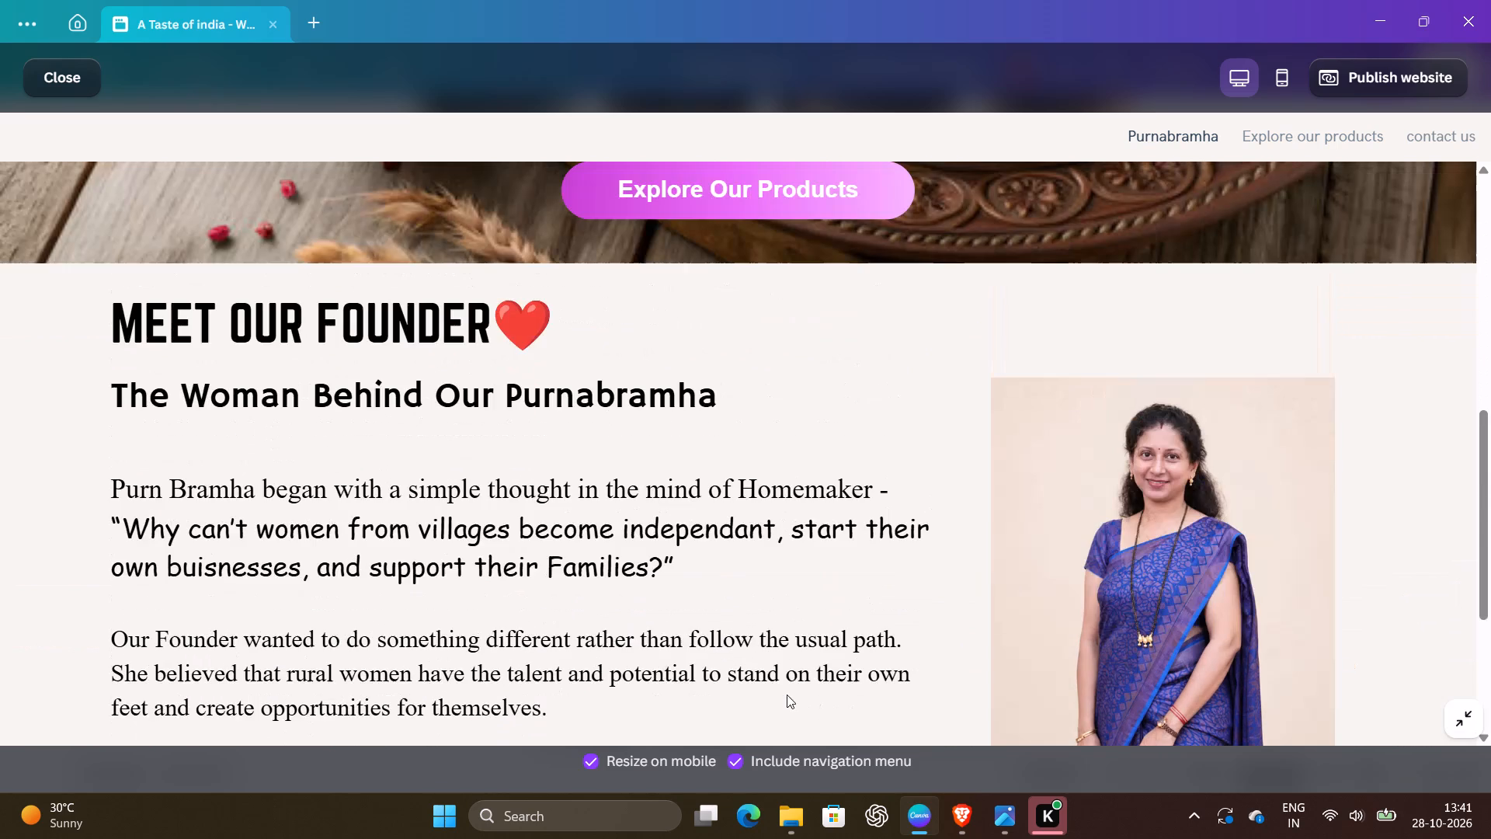
pyautogui.scroll(3, 787, 695)
# Follow the home page's Explore Our Products link and review the published products page through its closing section.
pyautogui.scroll(-1, 738, 719)
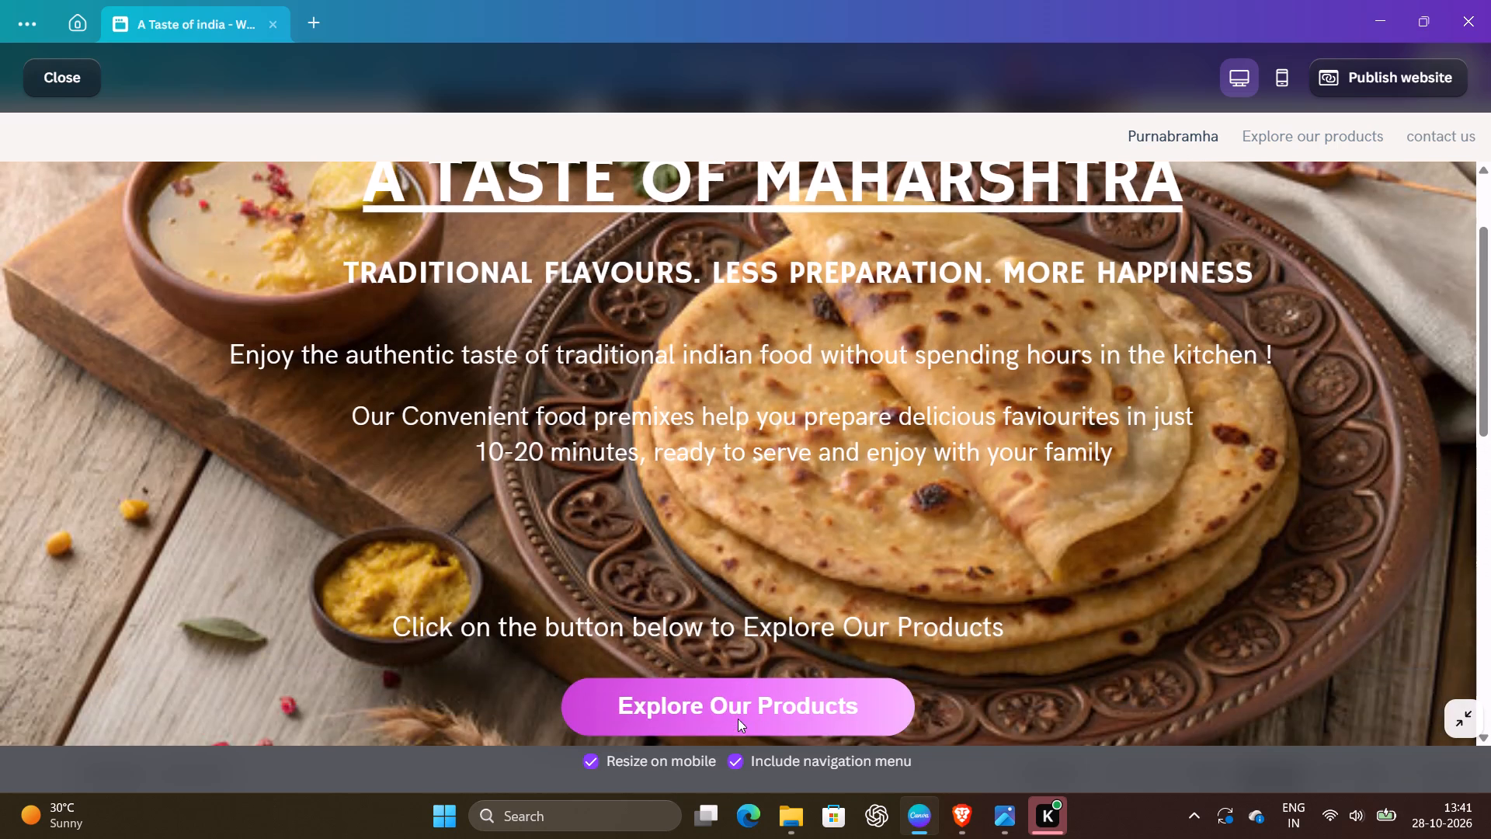
pyautogui.scroll(-1, 738, 719)
pyautogui.click(766, 646)
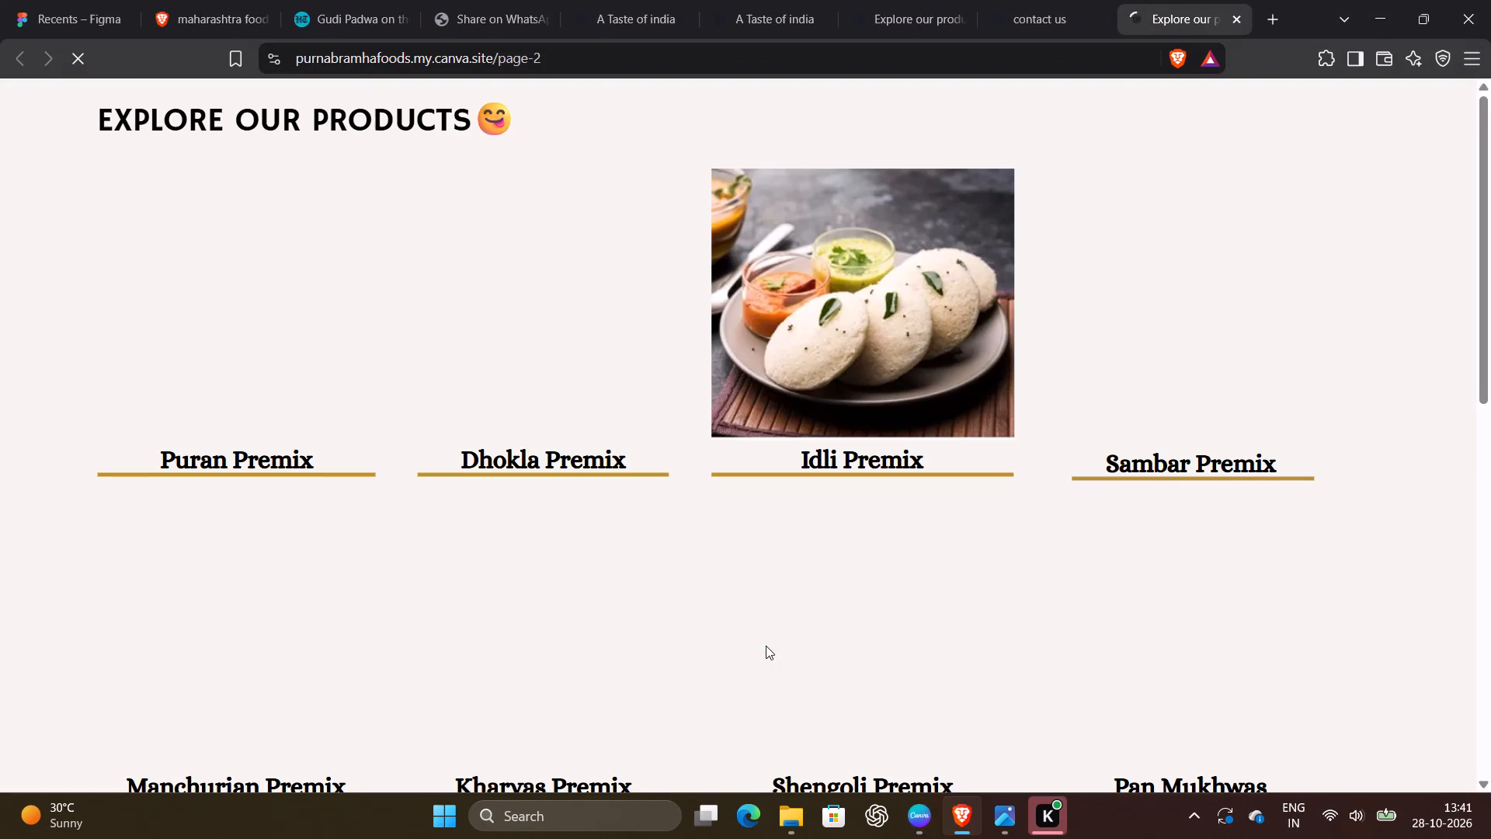
pyautogui.scroll(-6, 870, 538)
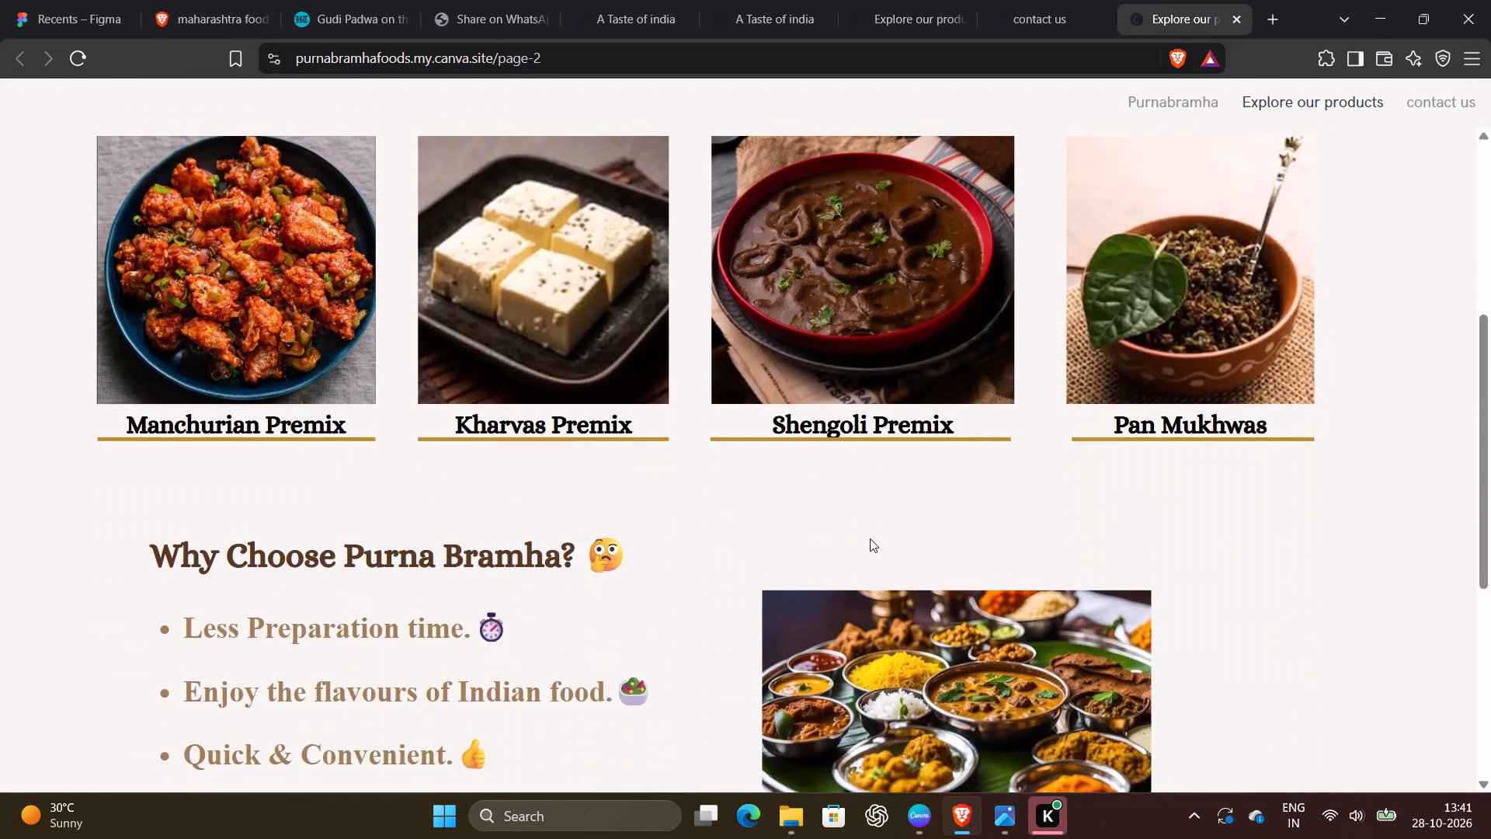
pyautogui.scroll(-6, 870, 538)
pyautogui.scroll(4, 870, 538)
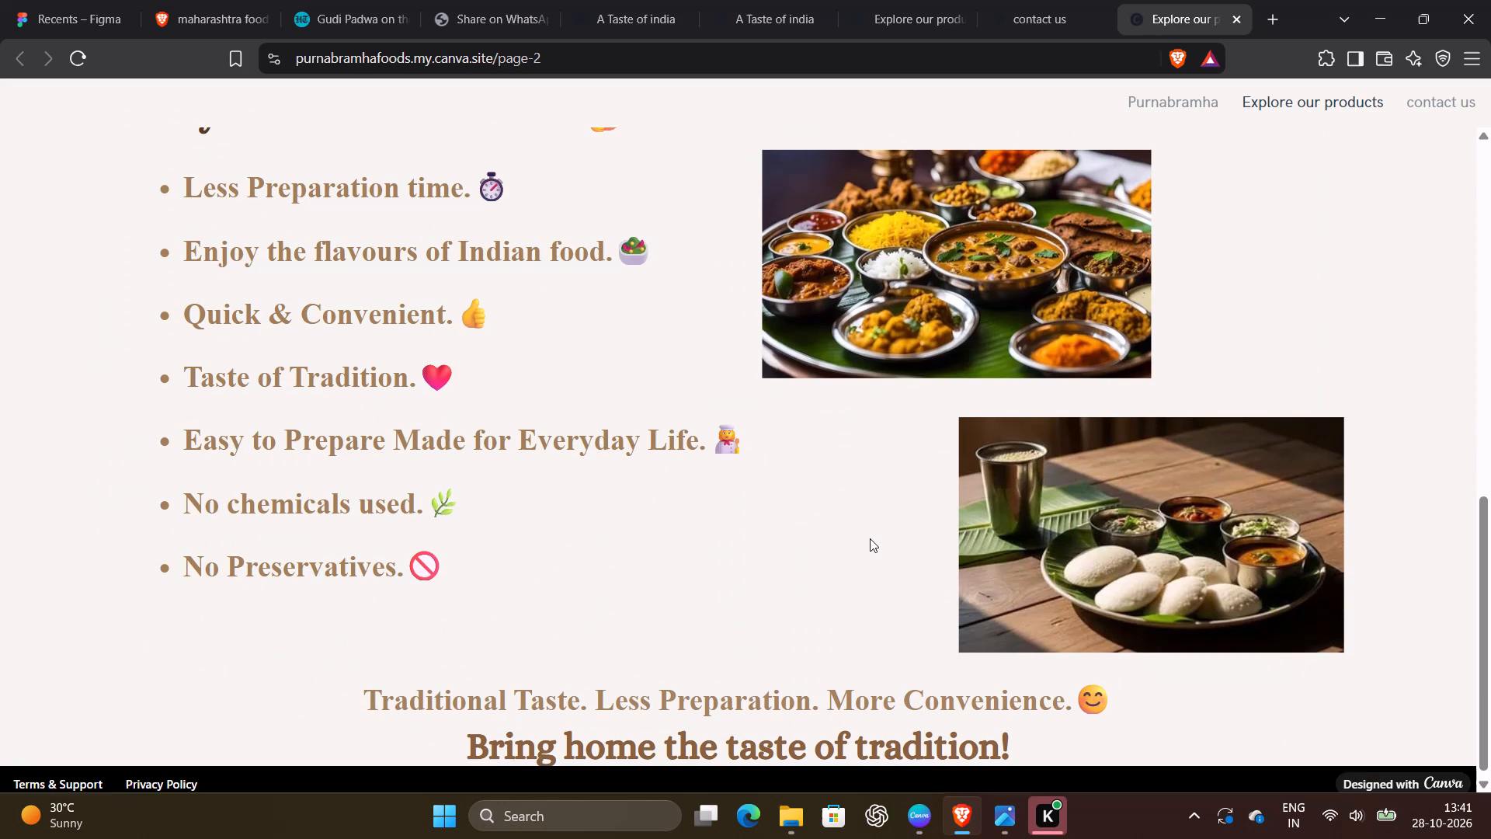
pyautogui.scroll(2, 870, 538)
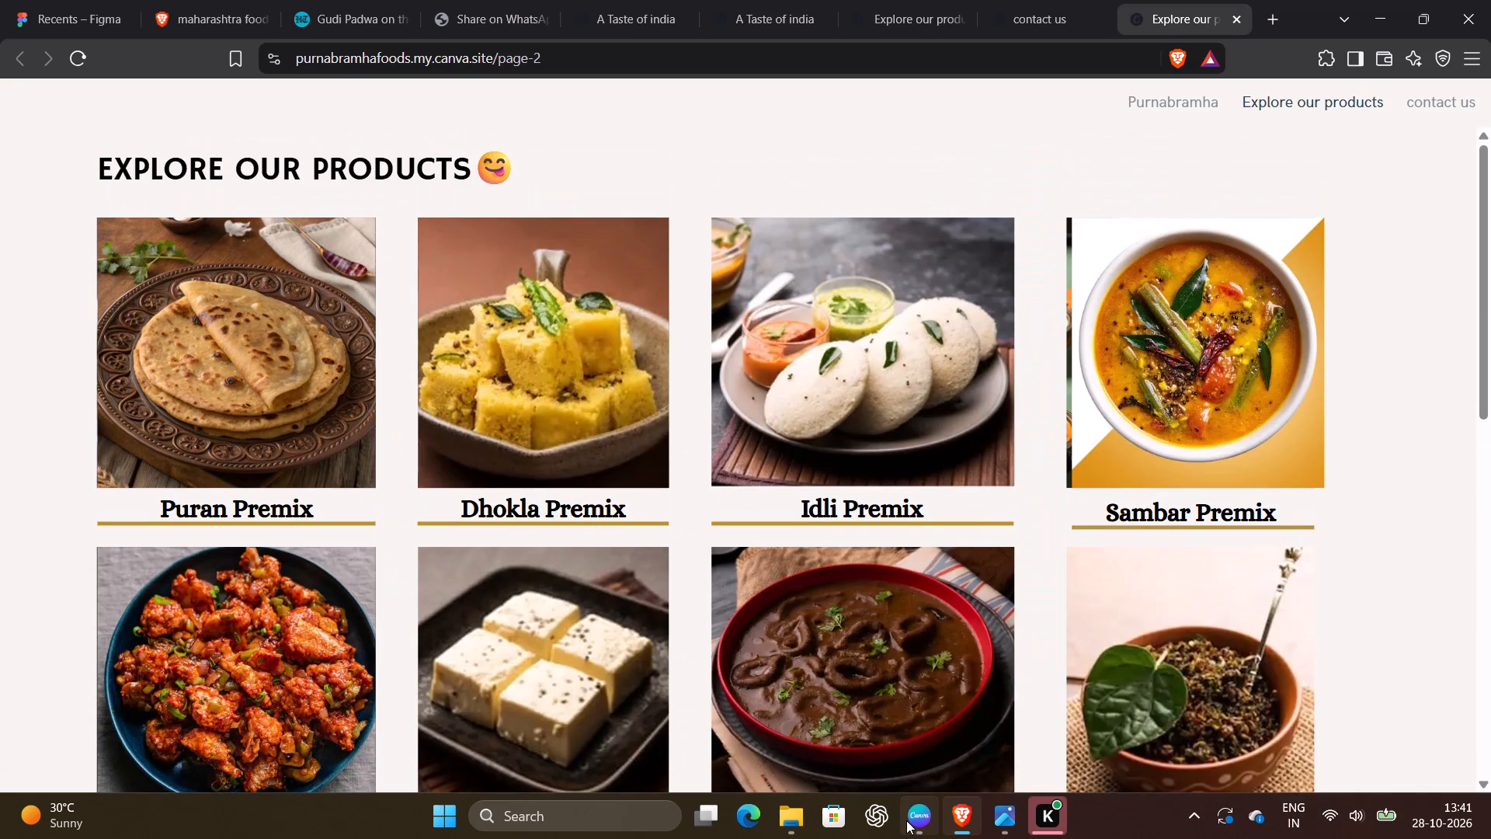
# Return to Canva, close the preview and publish the website changes.
pyautogui.click(906, 820)
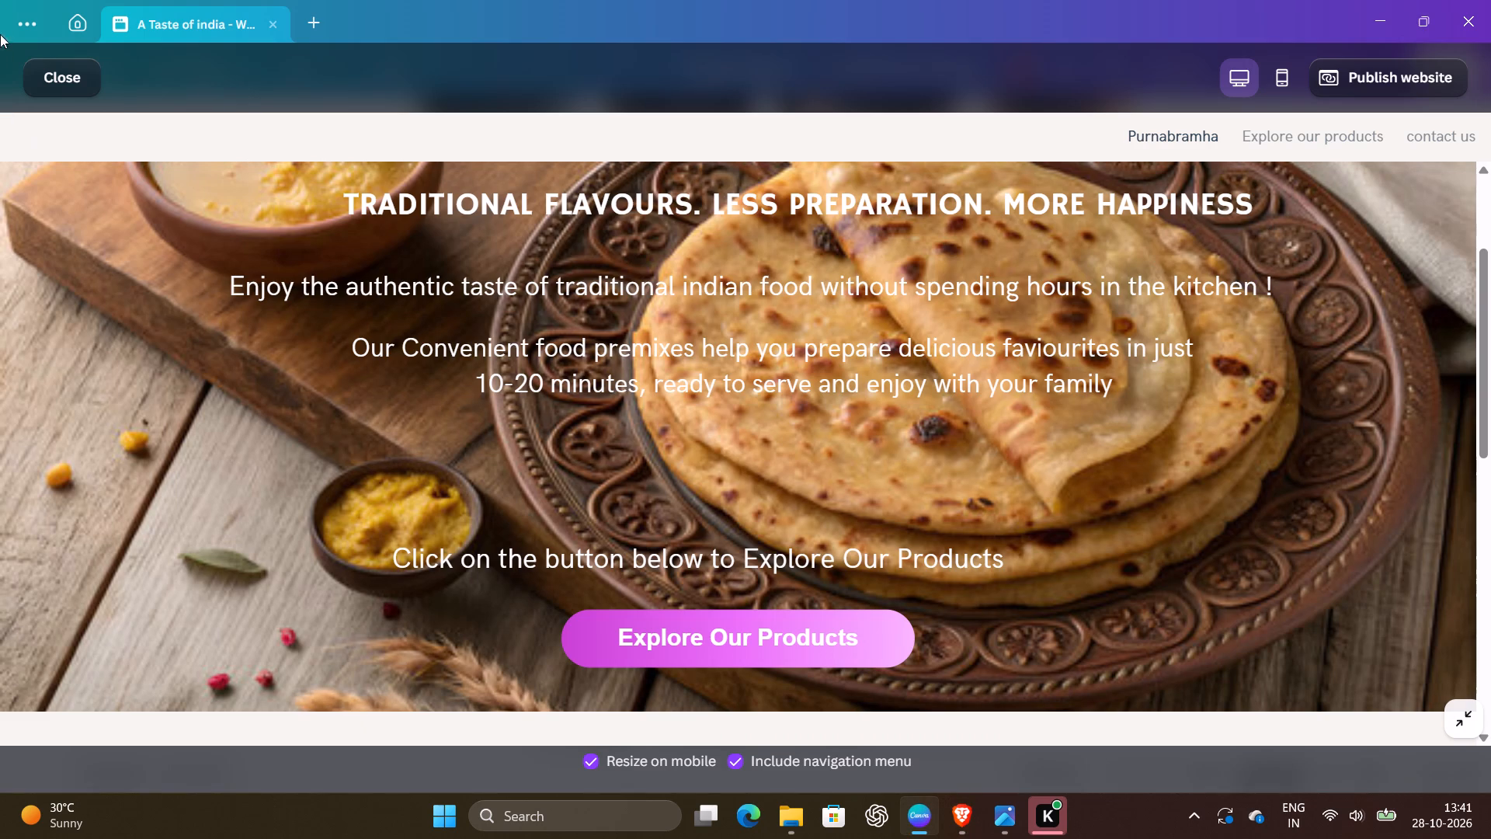
pyautogui.click(42, 67)
pyautogui.click(1262, 65)
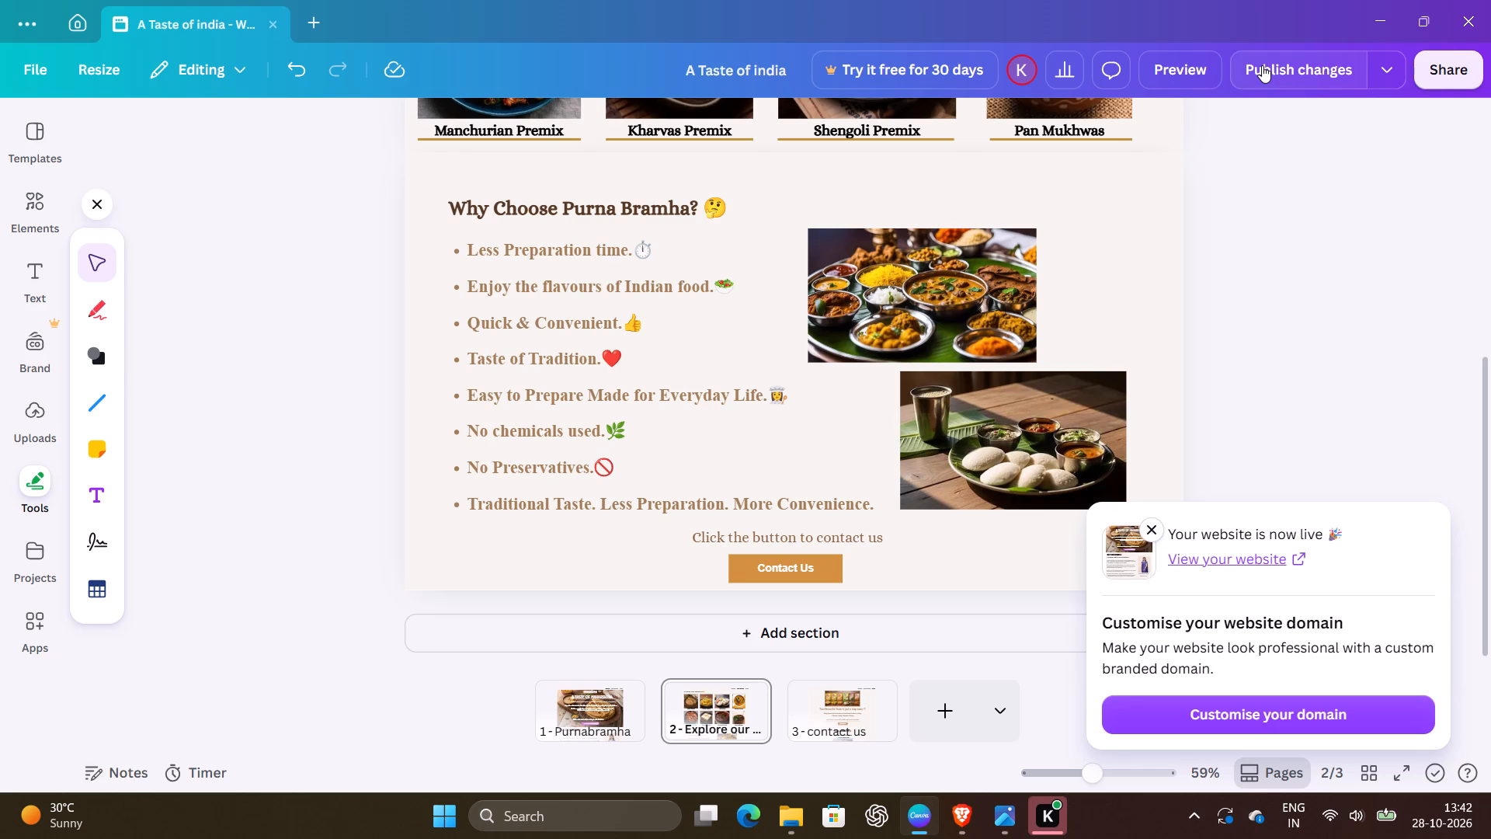
# Open the live website and copy its address, purnabramhafoods.my.canva.site.
pyautogui.click(1260, 555)
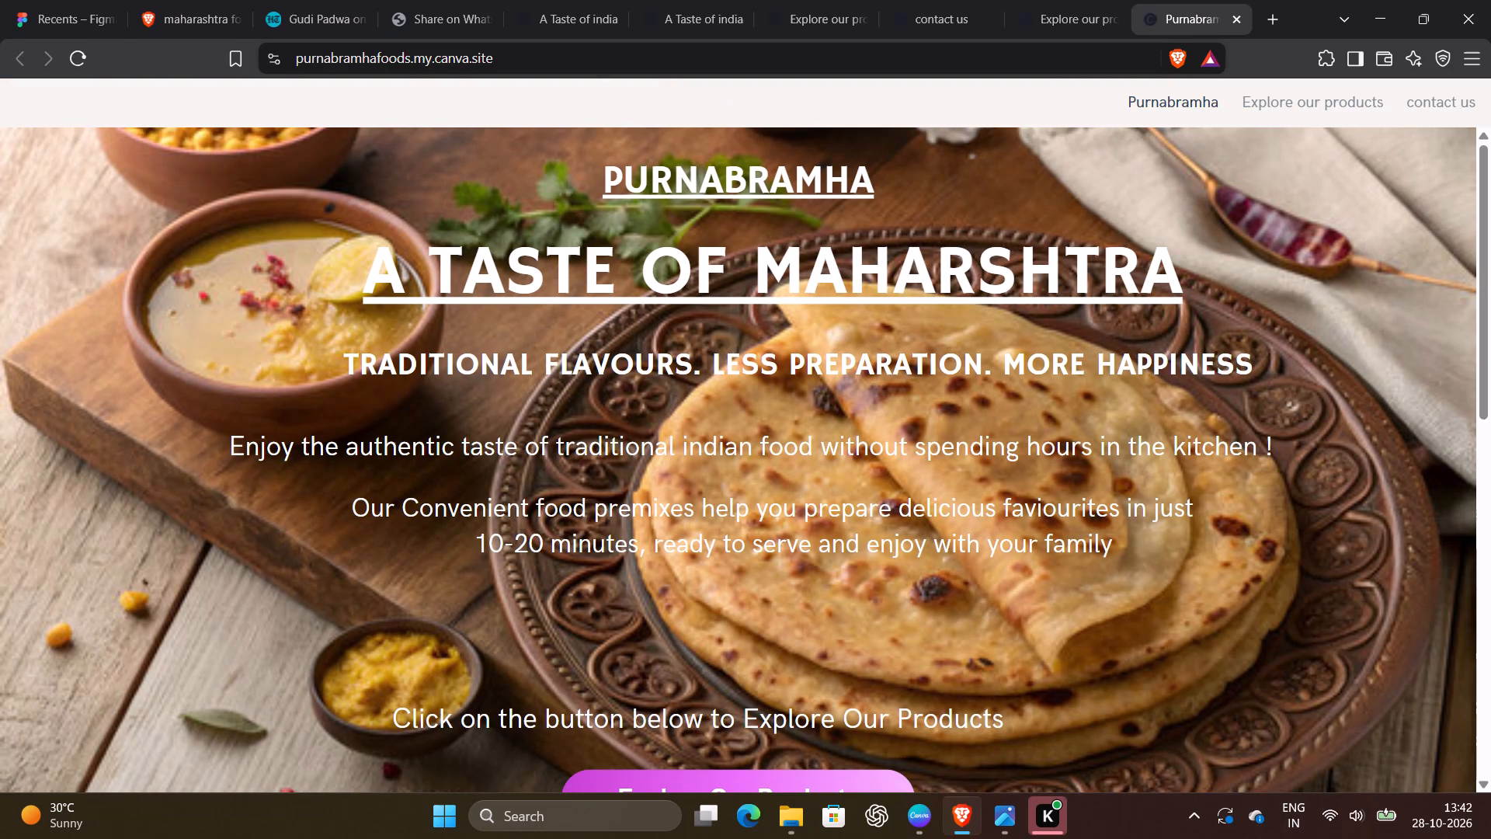
pyautogui.moveTo(553, 63); pyautogui.dragTo(290, 61)
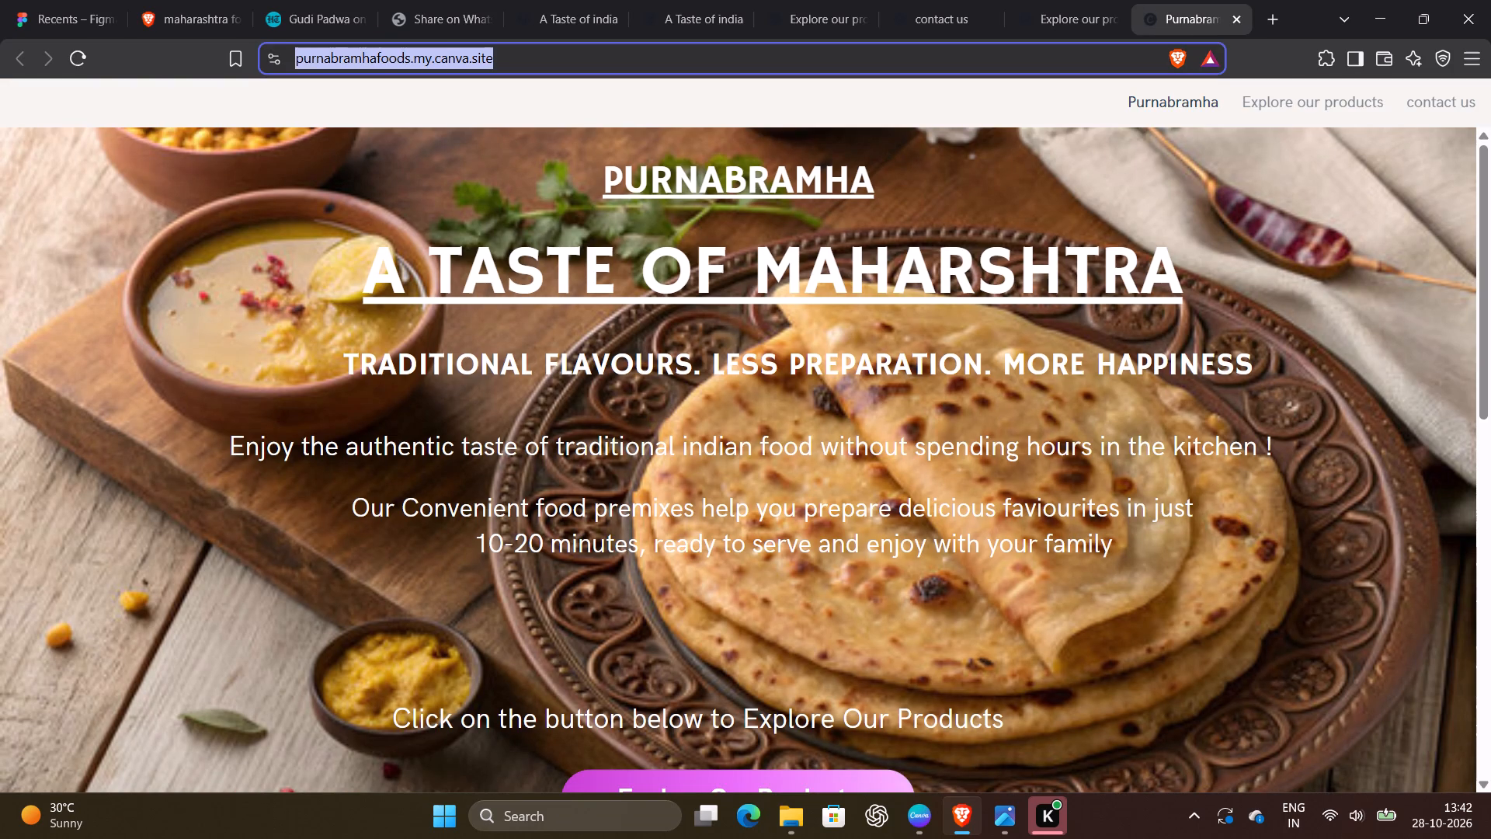
pyautogui.moveTo(290, 61); pyautogui.dragTo(287, 61)
pyautogui.hotkey('ctrl', 'c')
# Launch WhatsApp from the pinned apps.
pyautogui.click(434, 824)
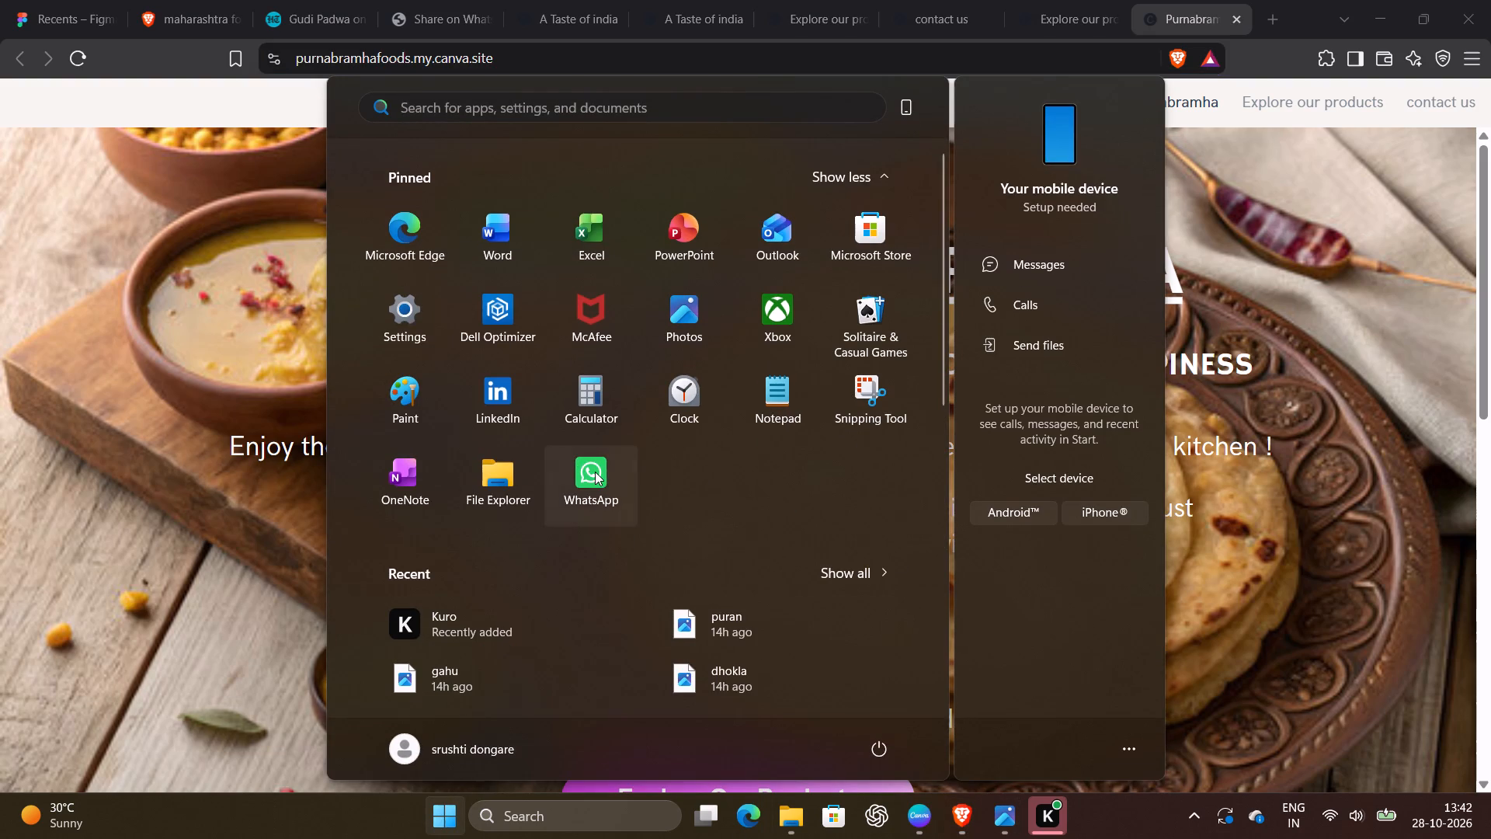
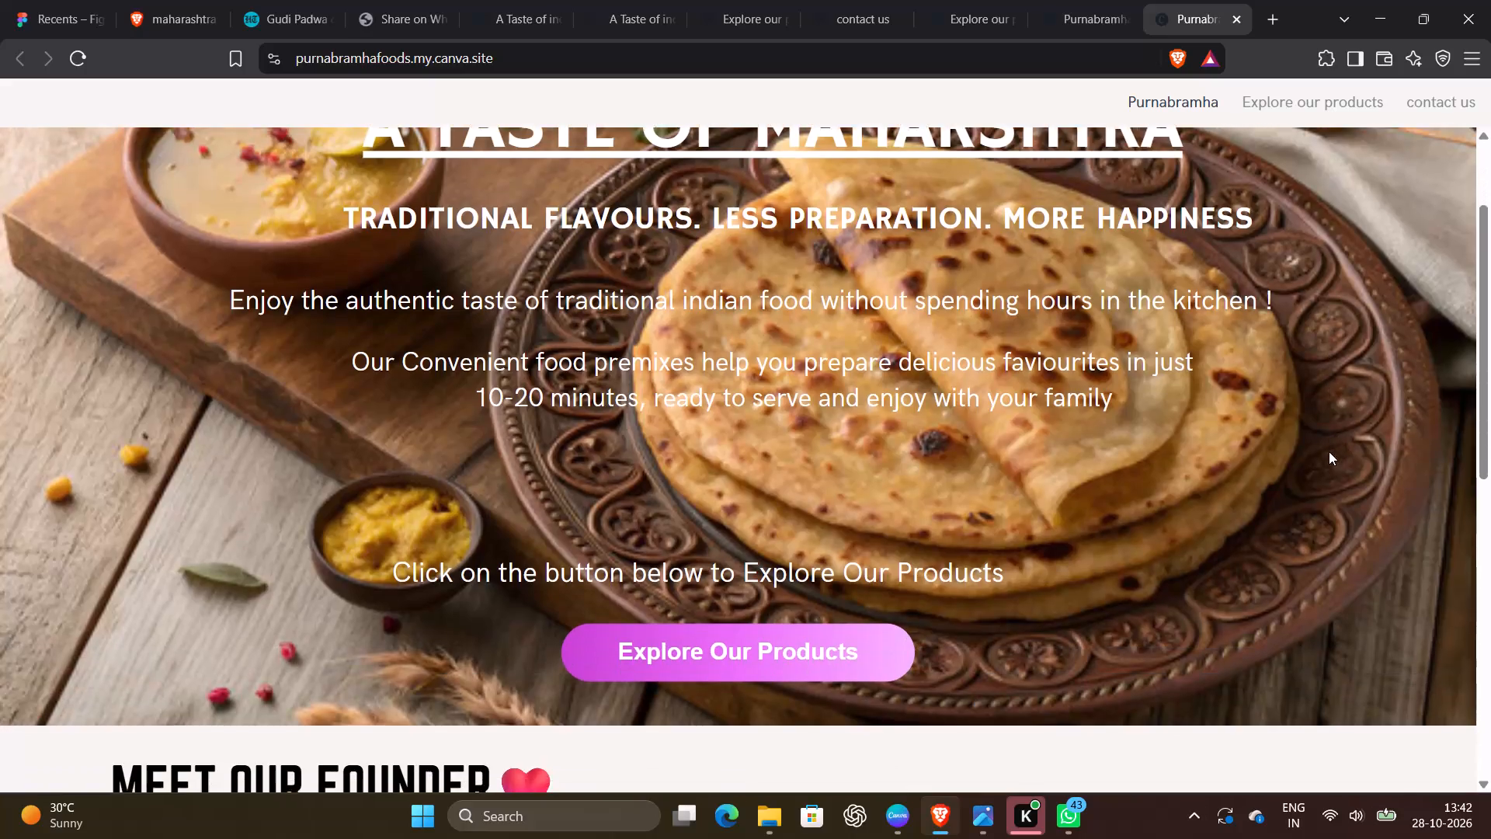
# Review the live home page down to the founder section and try its Explore Our Products link.
pyautogui.scroll(-5, 1329, 451)
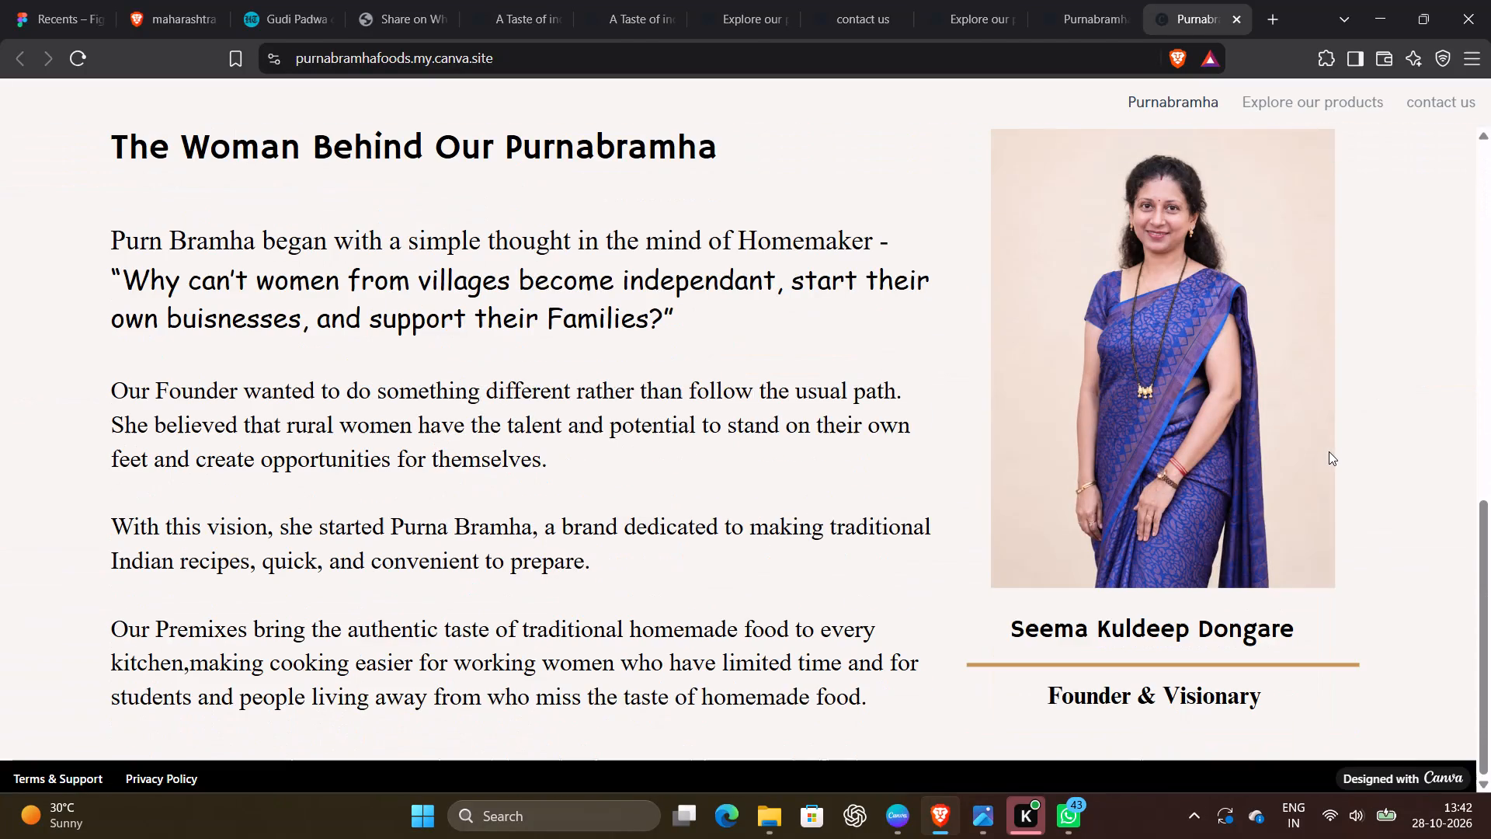
pyautogui.scroll(13, 1329, 451)
pyautogui.scroll(-1, 874, 733)
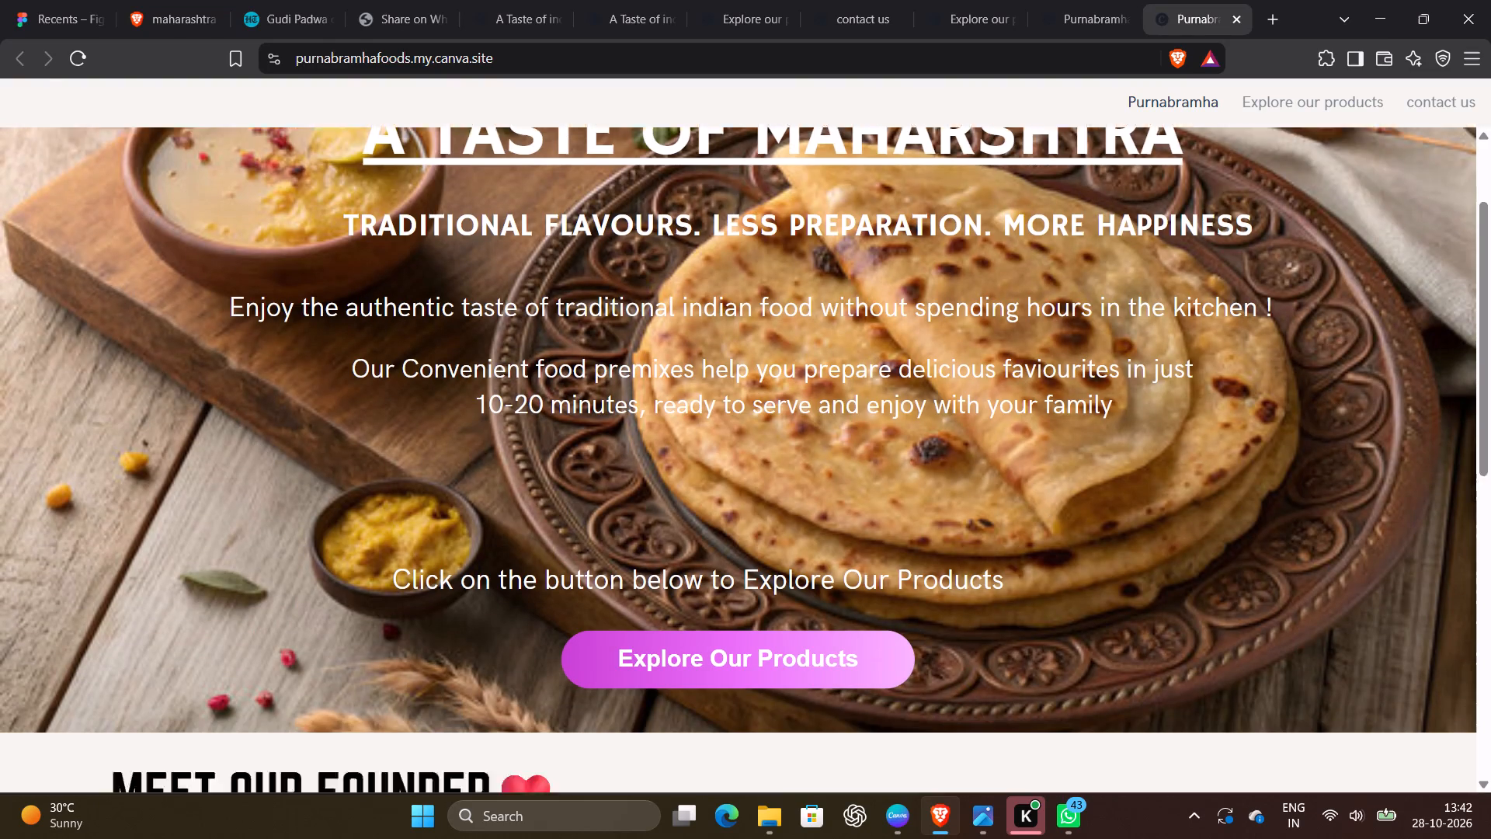
pyautogui.scroll(-1, 874, 733)
pyautogui.click(775, 605)
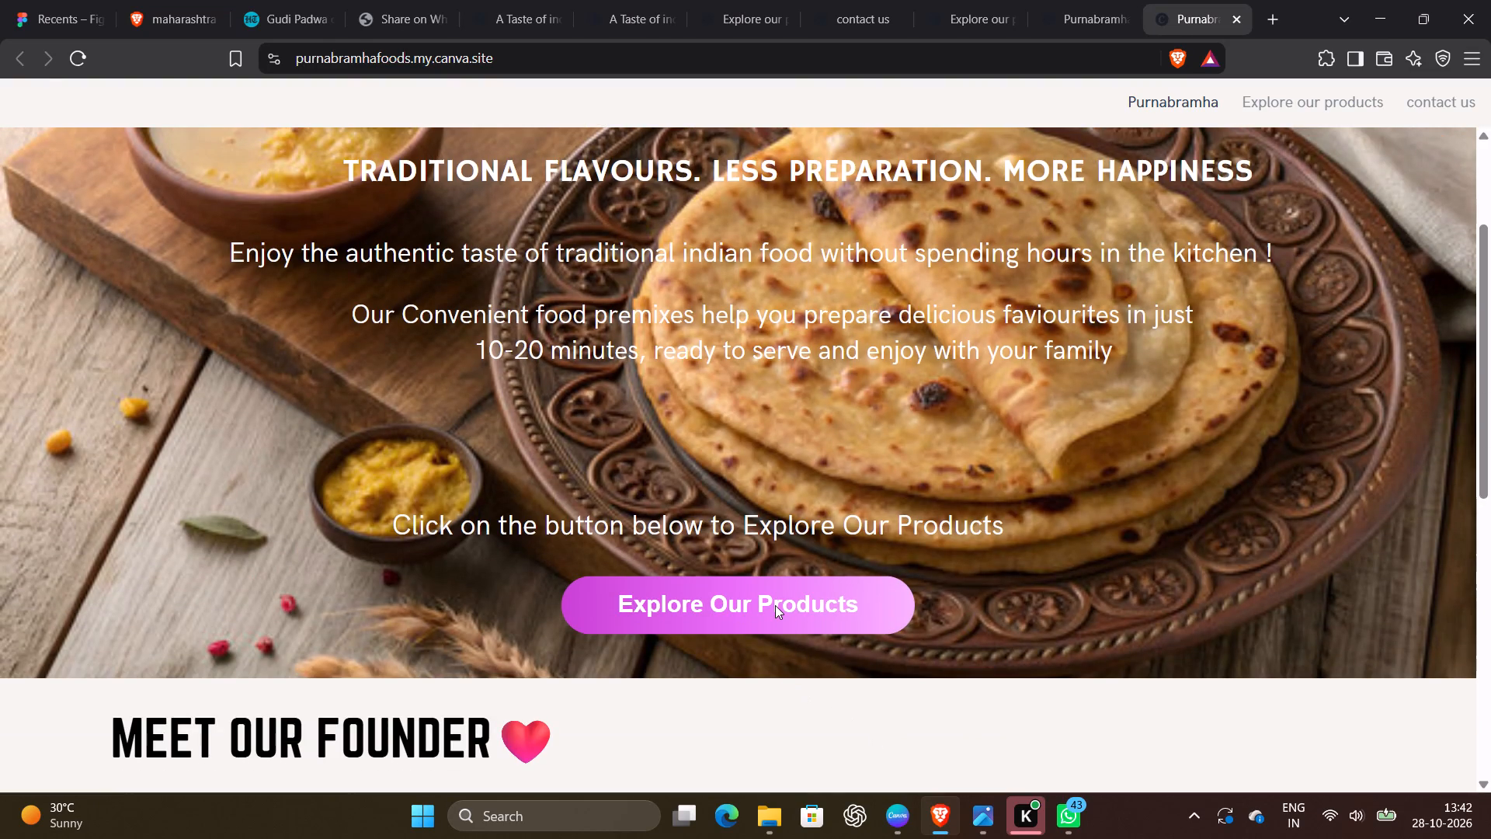
pyautogui.click(775, 605)
pyautogui.tripleClick(720, 608)
pyautogui.hscroll(1, 720, 617)
pyautogui.click(664, 525)
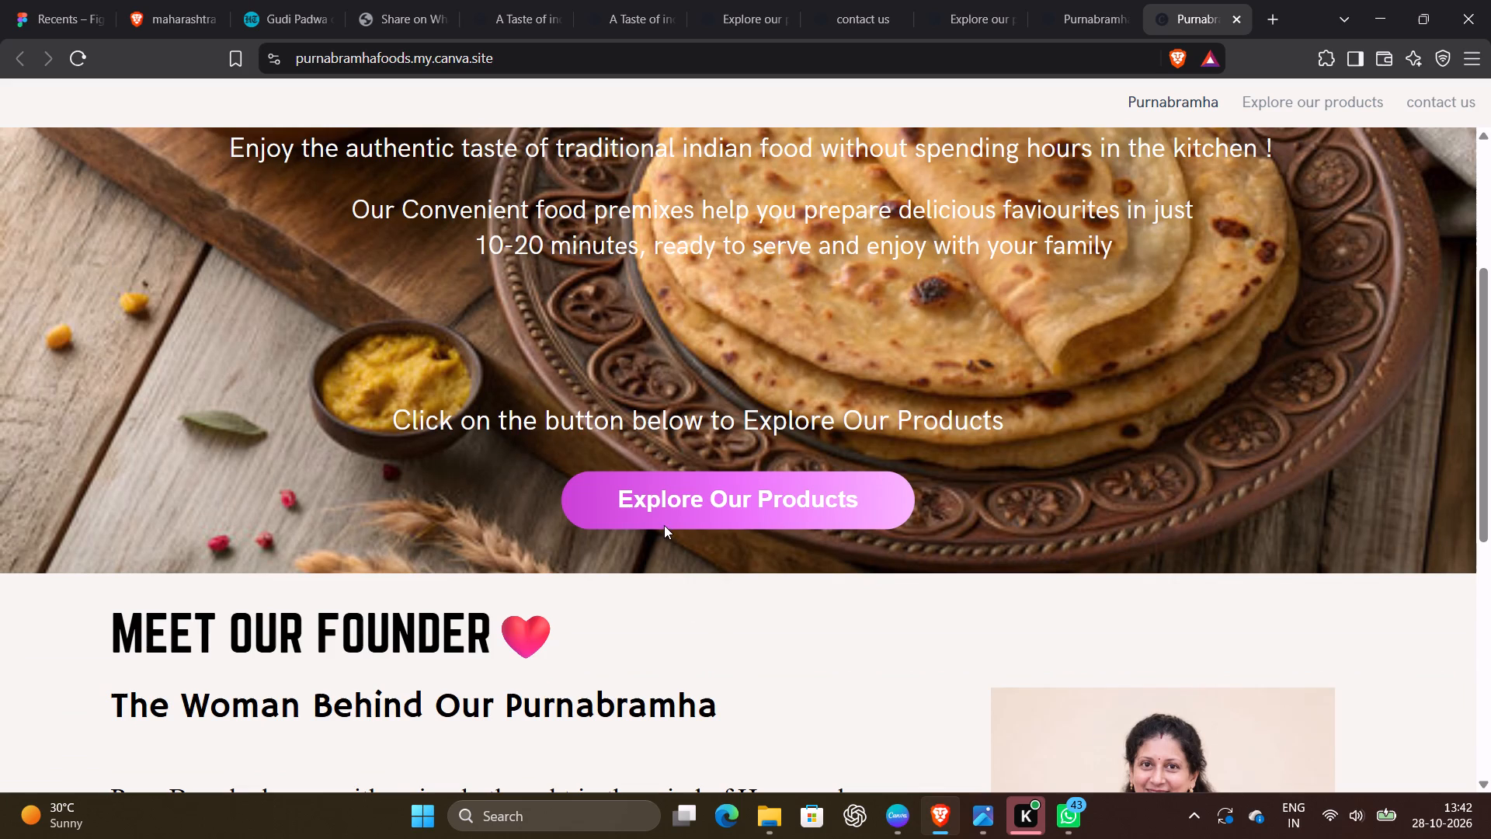
# Open the live site's Explore our products page and review it through the closing section.
pyautogui.click(1326, 106)
pyautogui.scroll(-2, 832, 559)
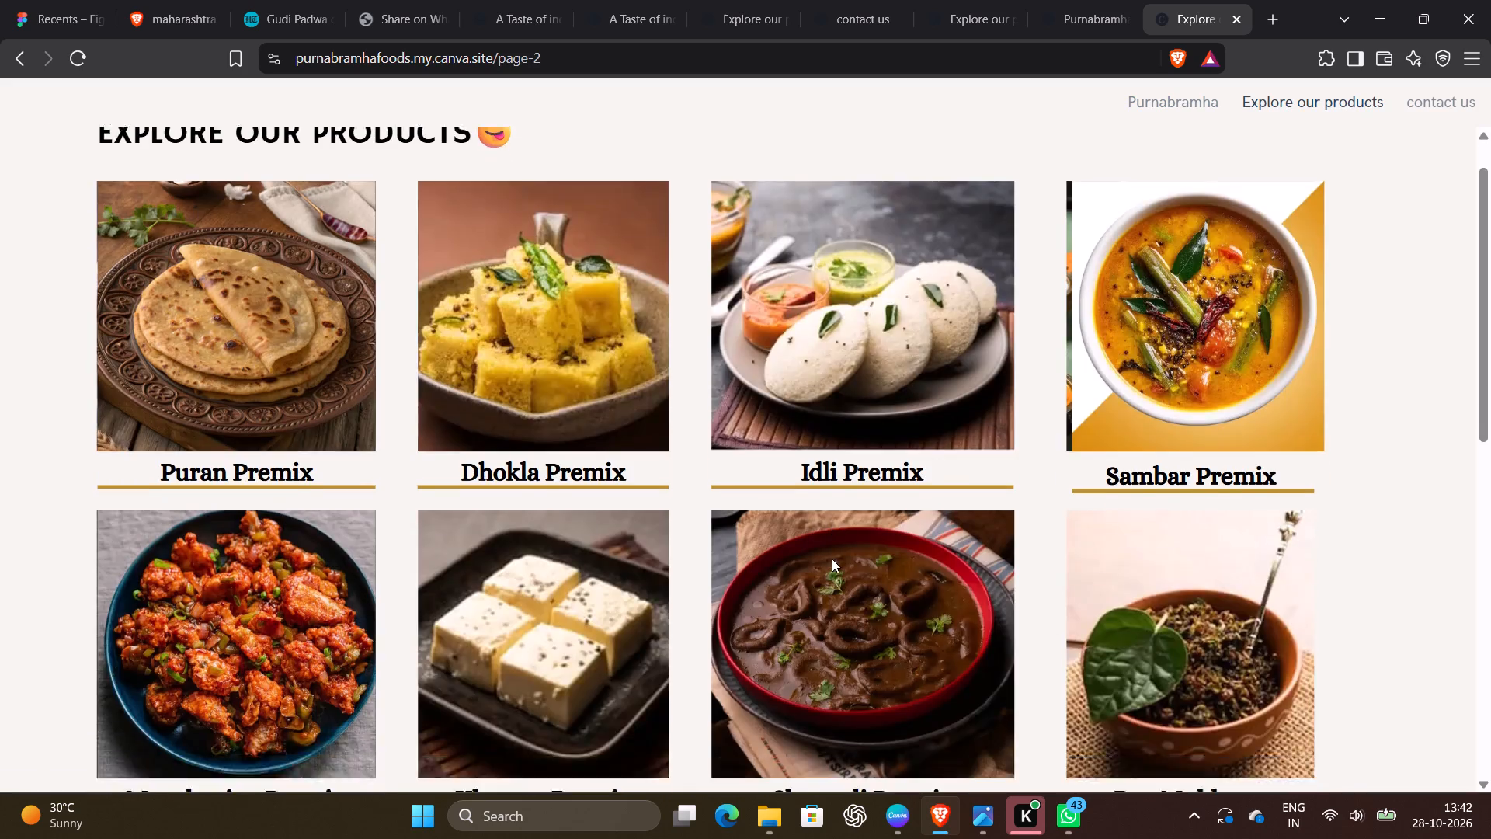
pyautogui.scroll(-9, 832, 559)
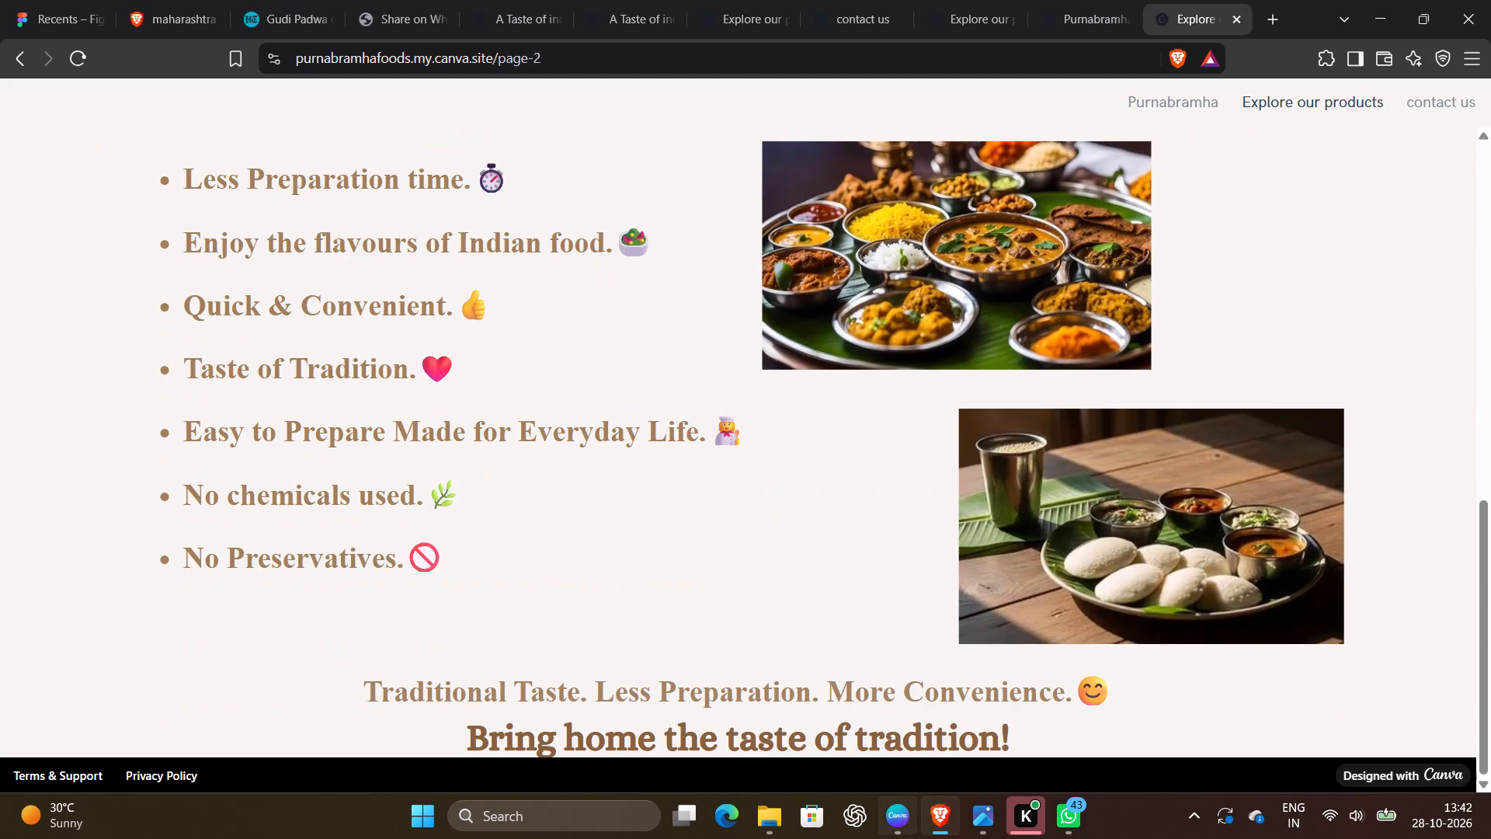
# Switch to Canva, look at the custom domain offer for the website and dismiss it.
pyautogui.click(891, 816)
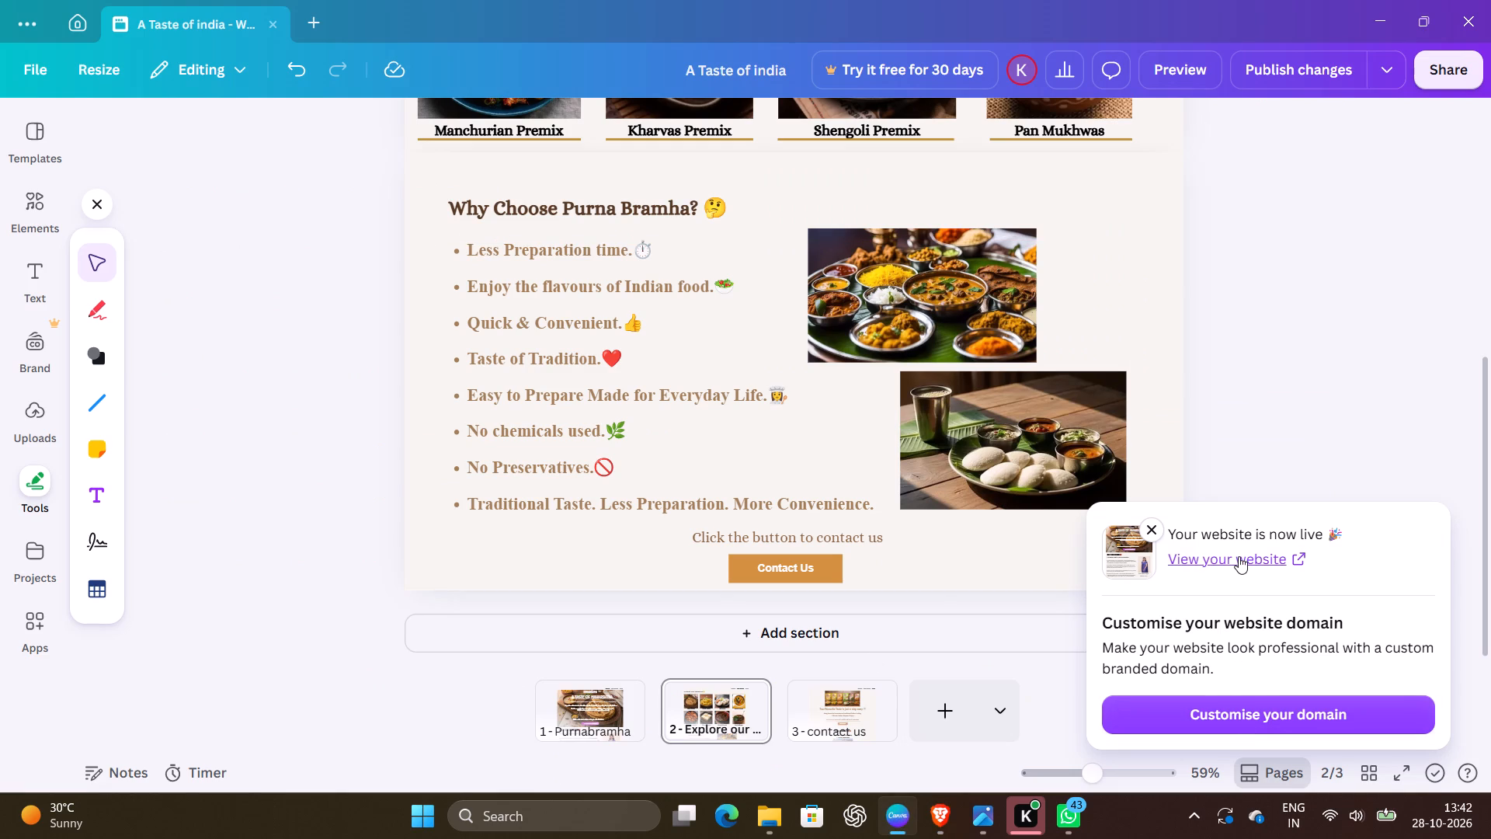
pyautogui.click(1253, 713)
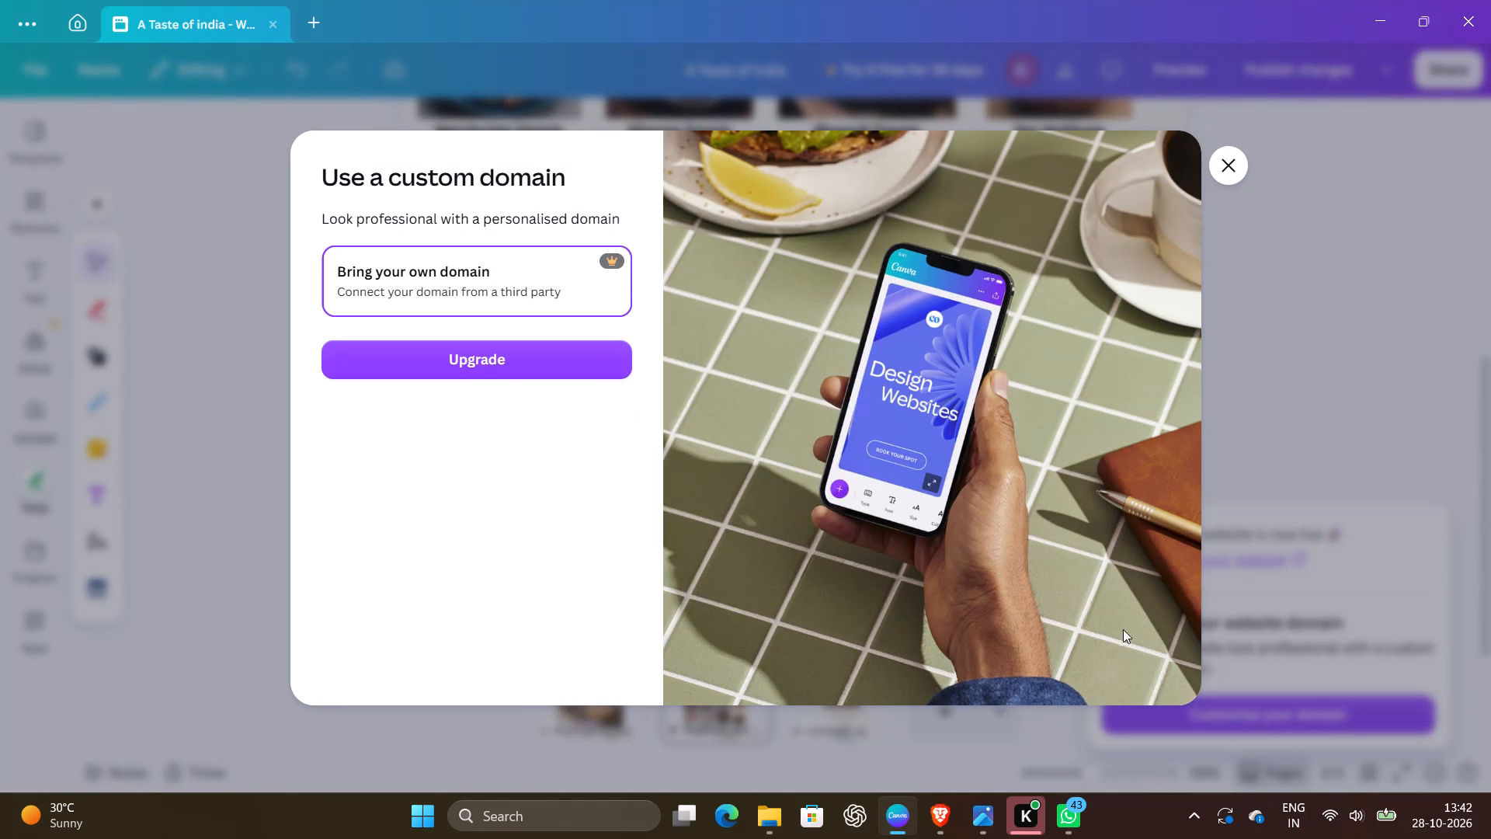
pyautogui.click(1229, 148)
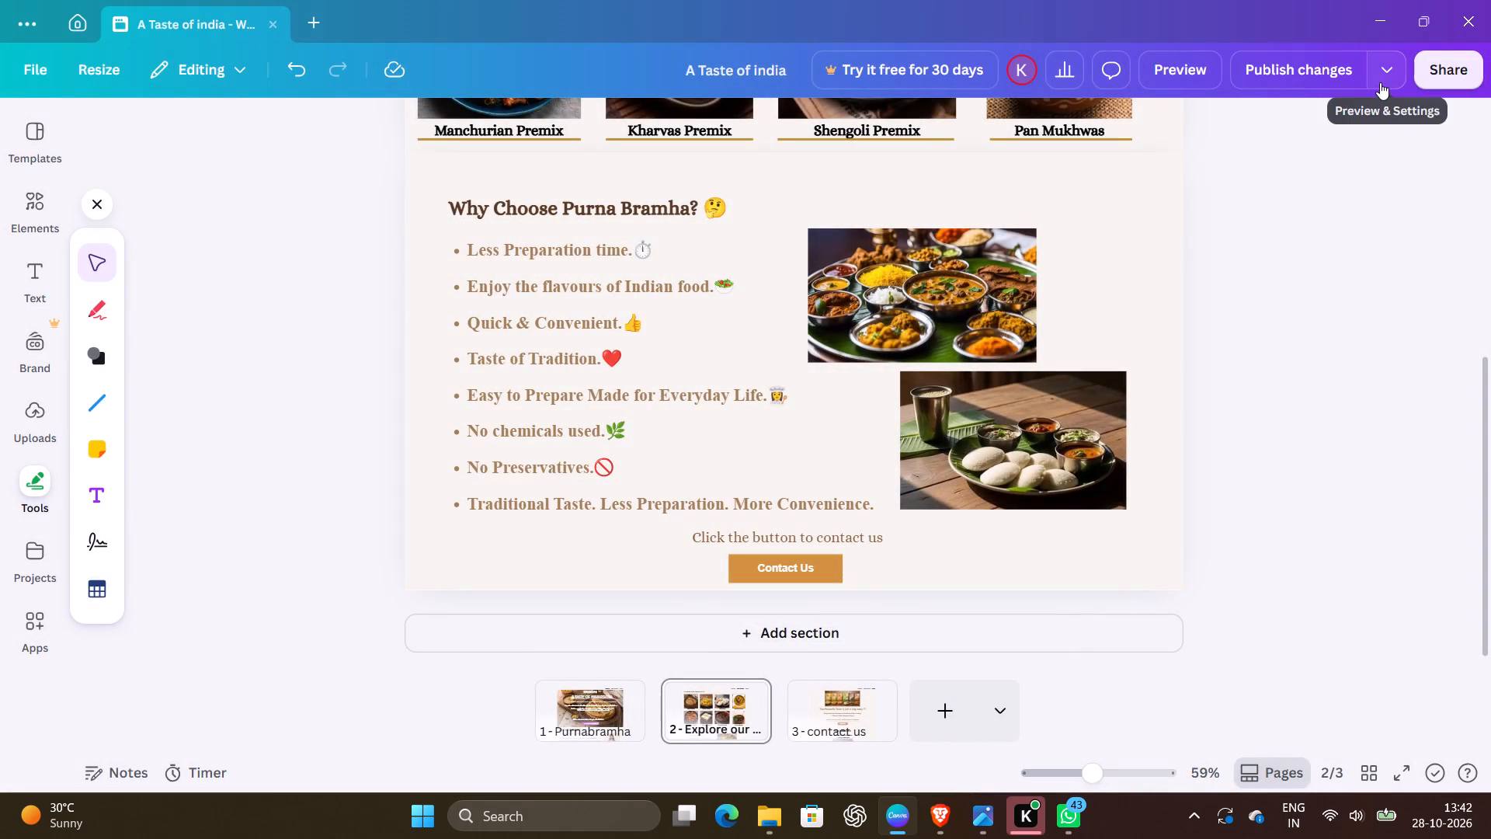
# Check the website's site settings without altering them and publish the website changes again.
pyautogui.click(1383, 80)
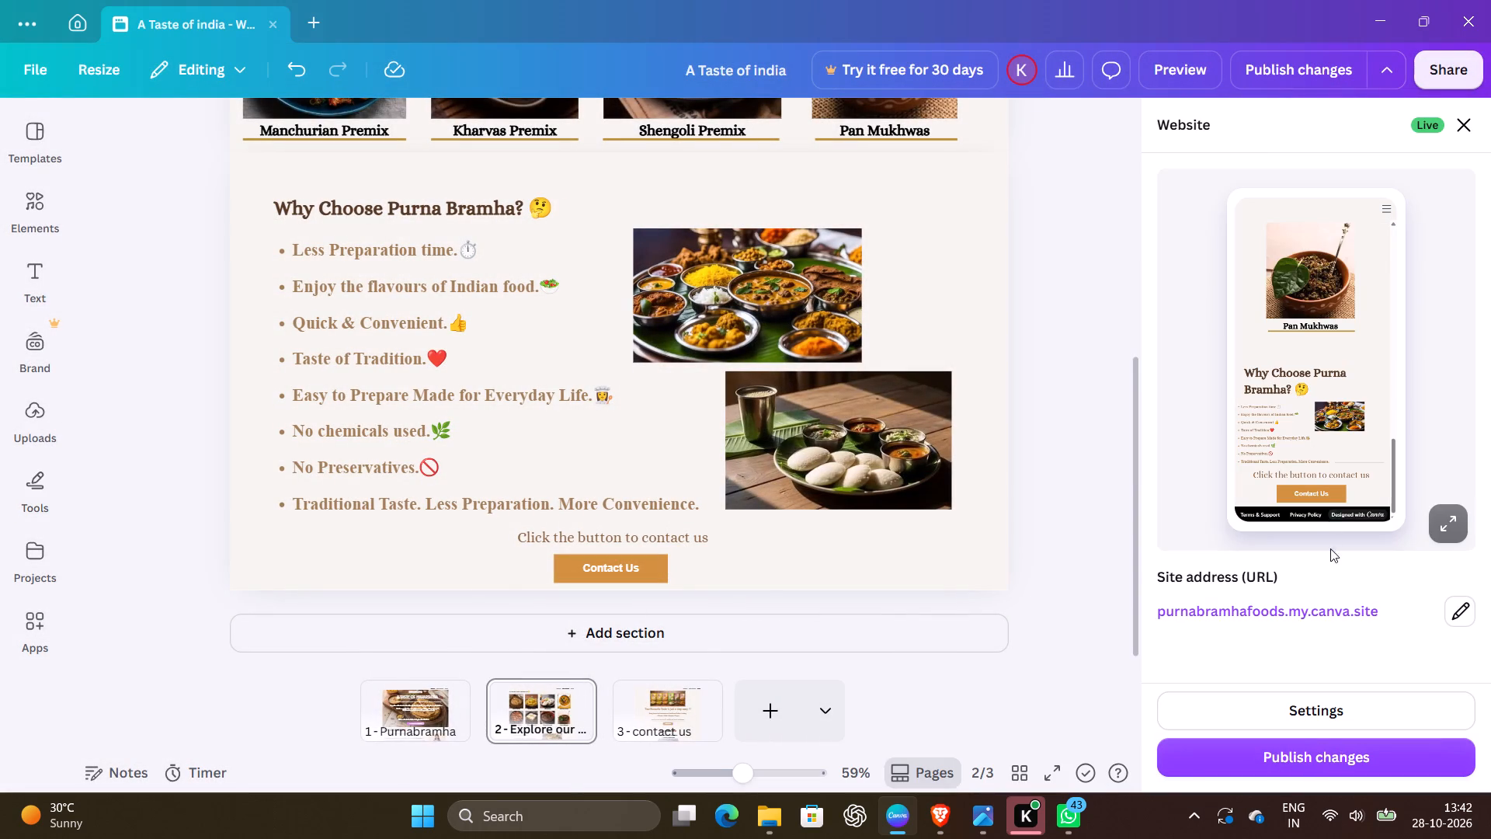
pyautogui.scroll(-4, 1229, 598)
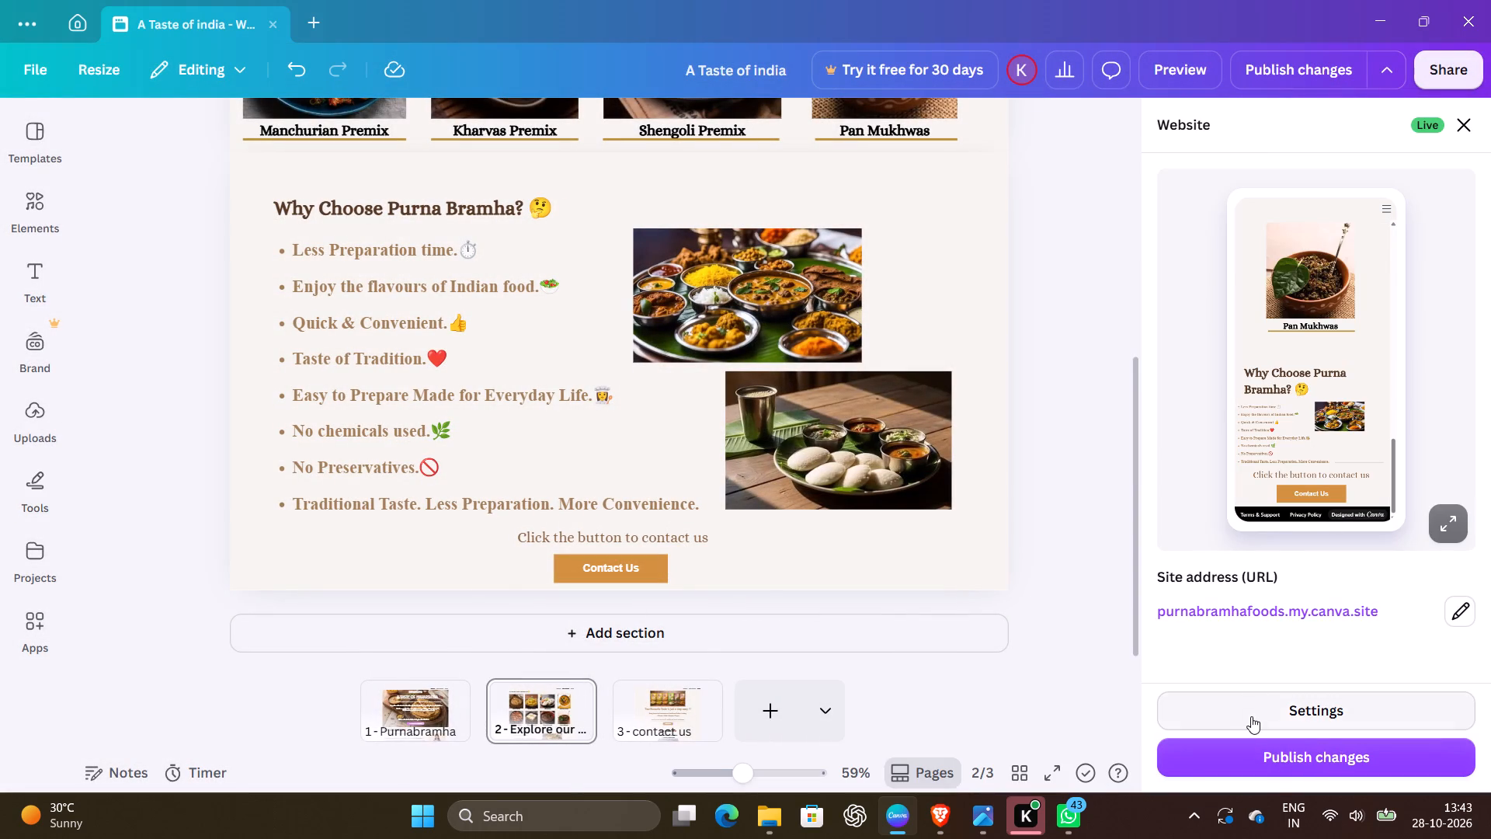
pyautogui.click(1251, 716)
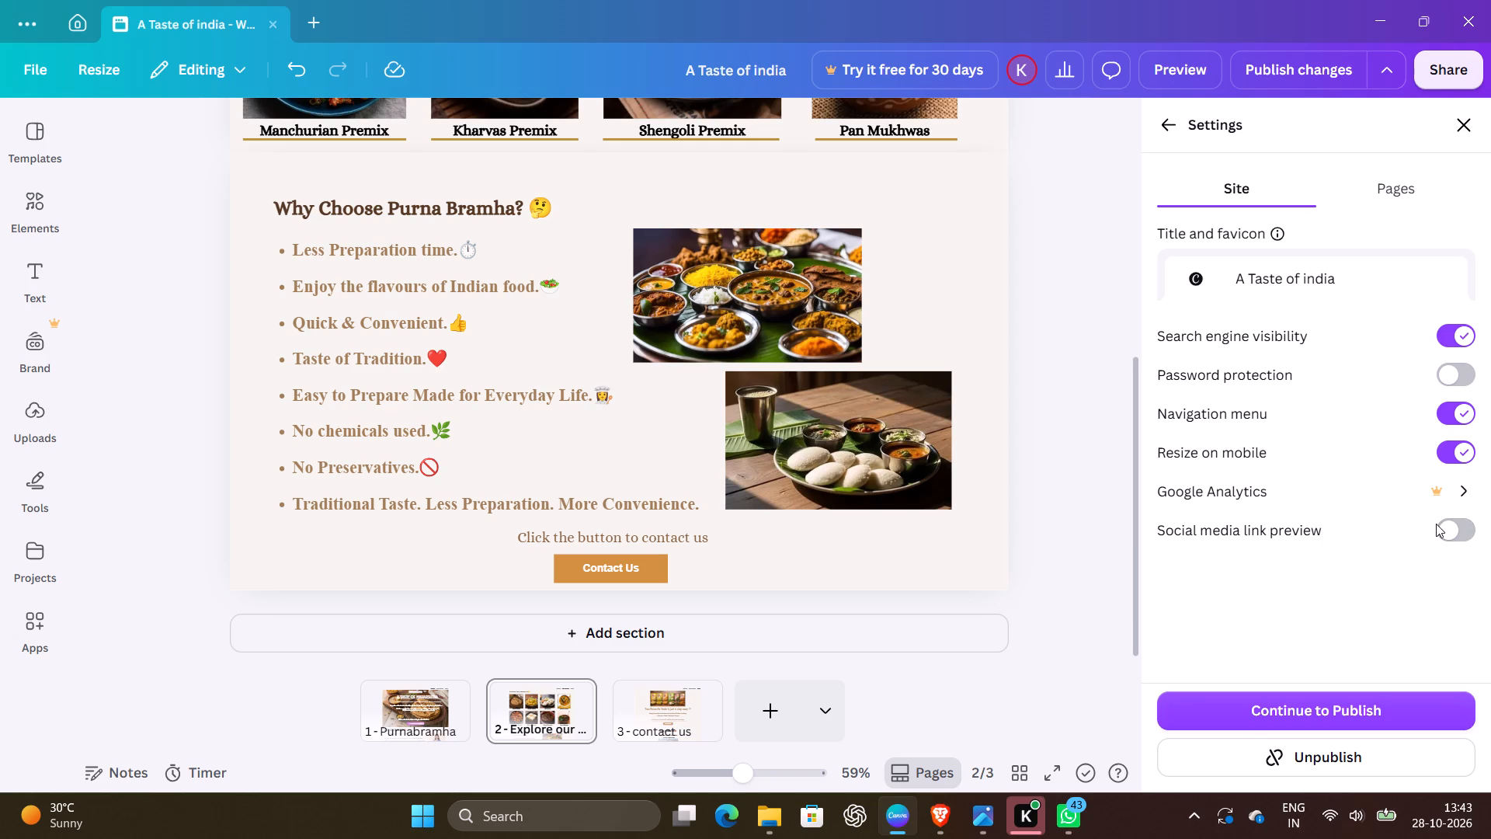
pyautogui.click(1235, 706)
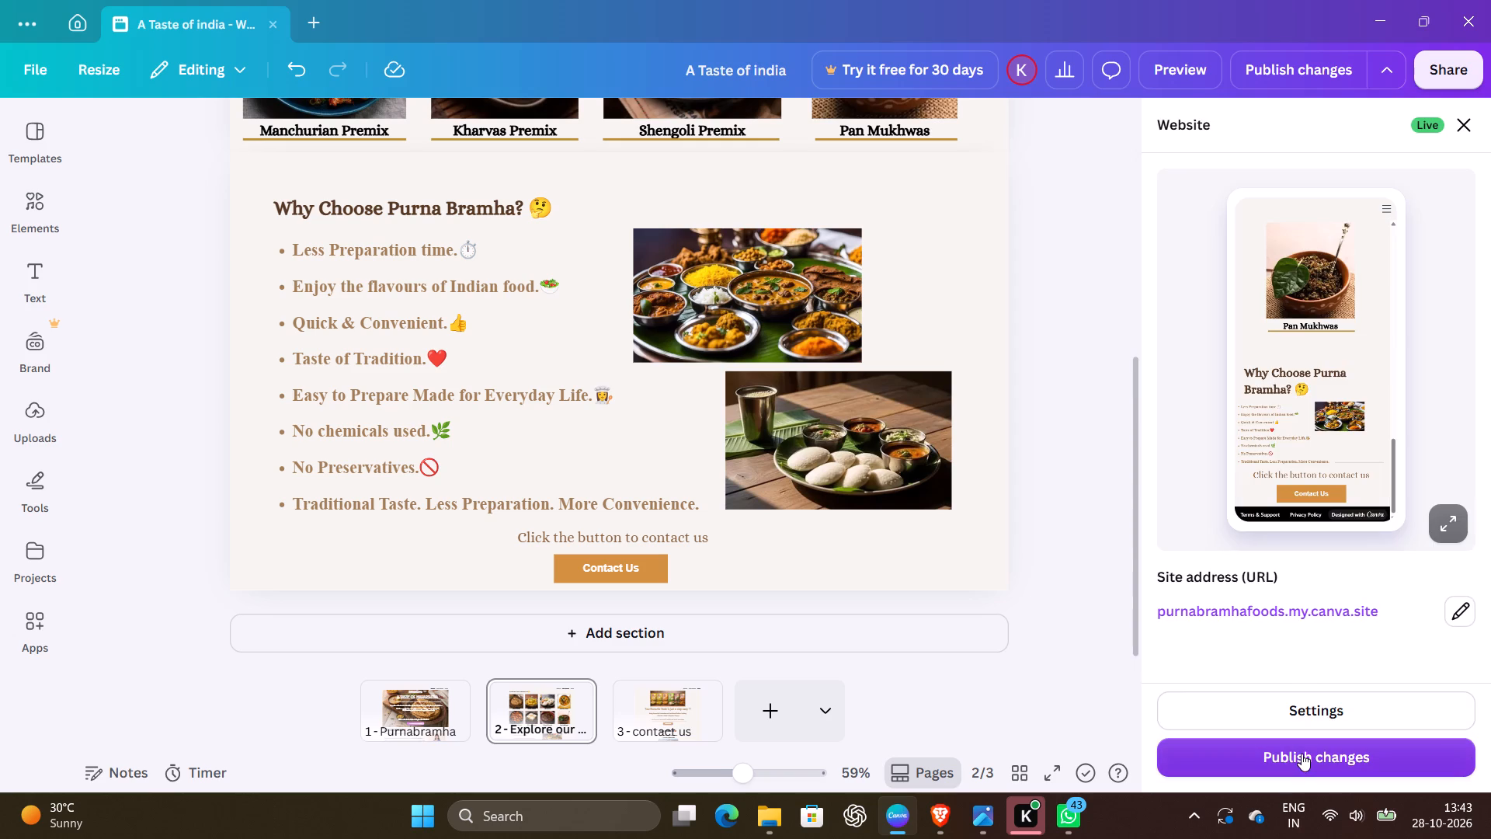
pyautogui.click(1302, 754)
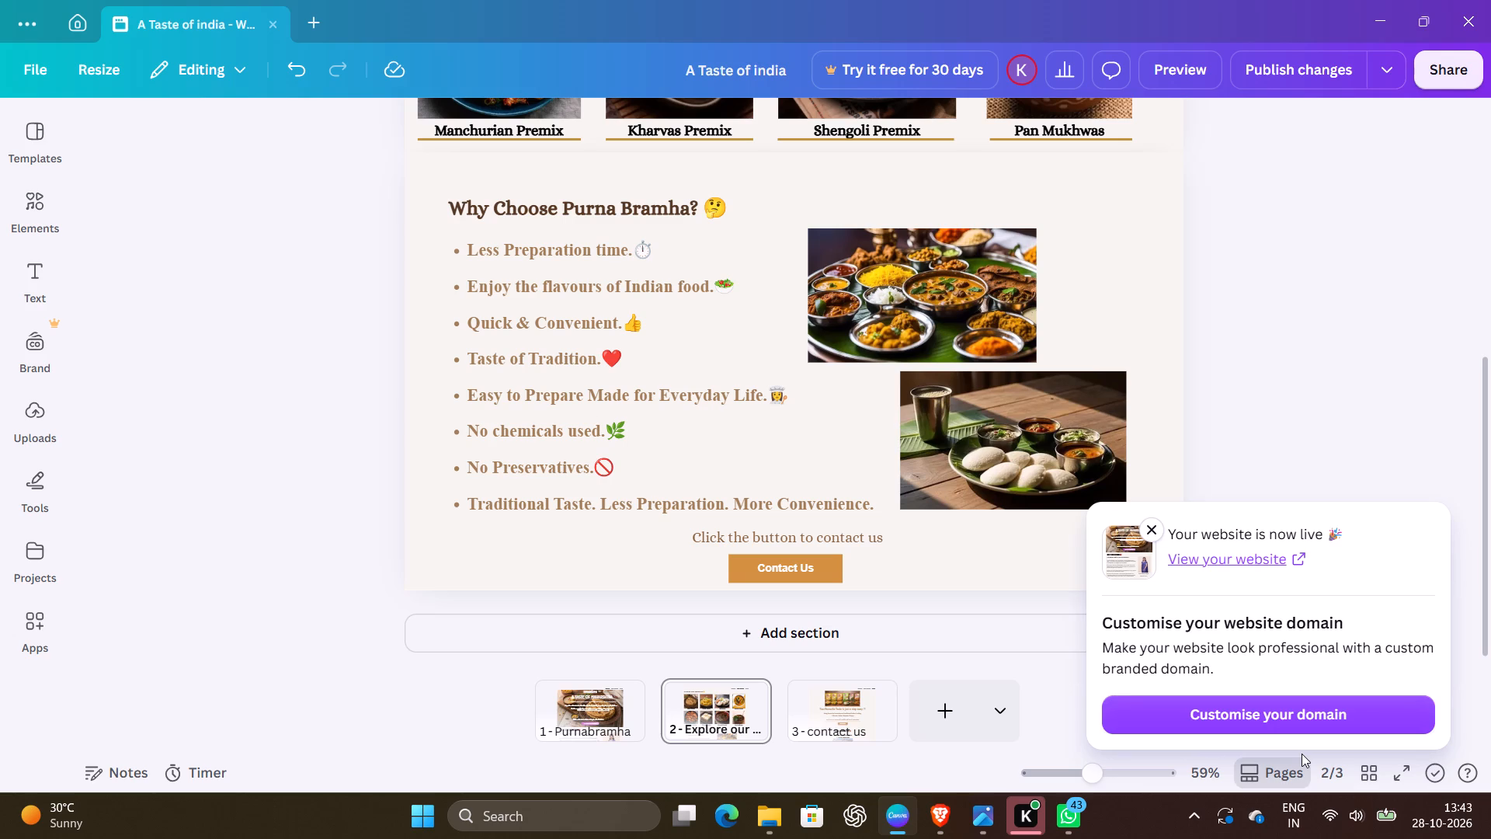
# Open the live website, follow the home page's Explore Our Products link and review the products page to its end.
pyautogui.click(1255, 559)
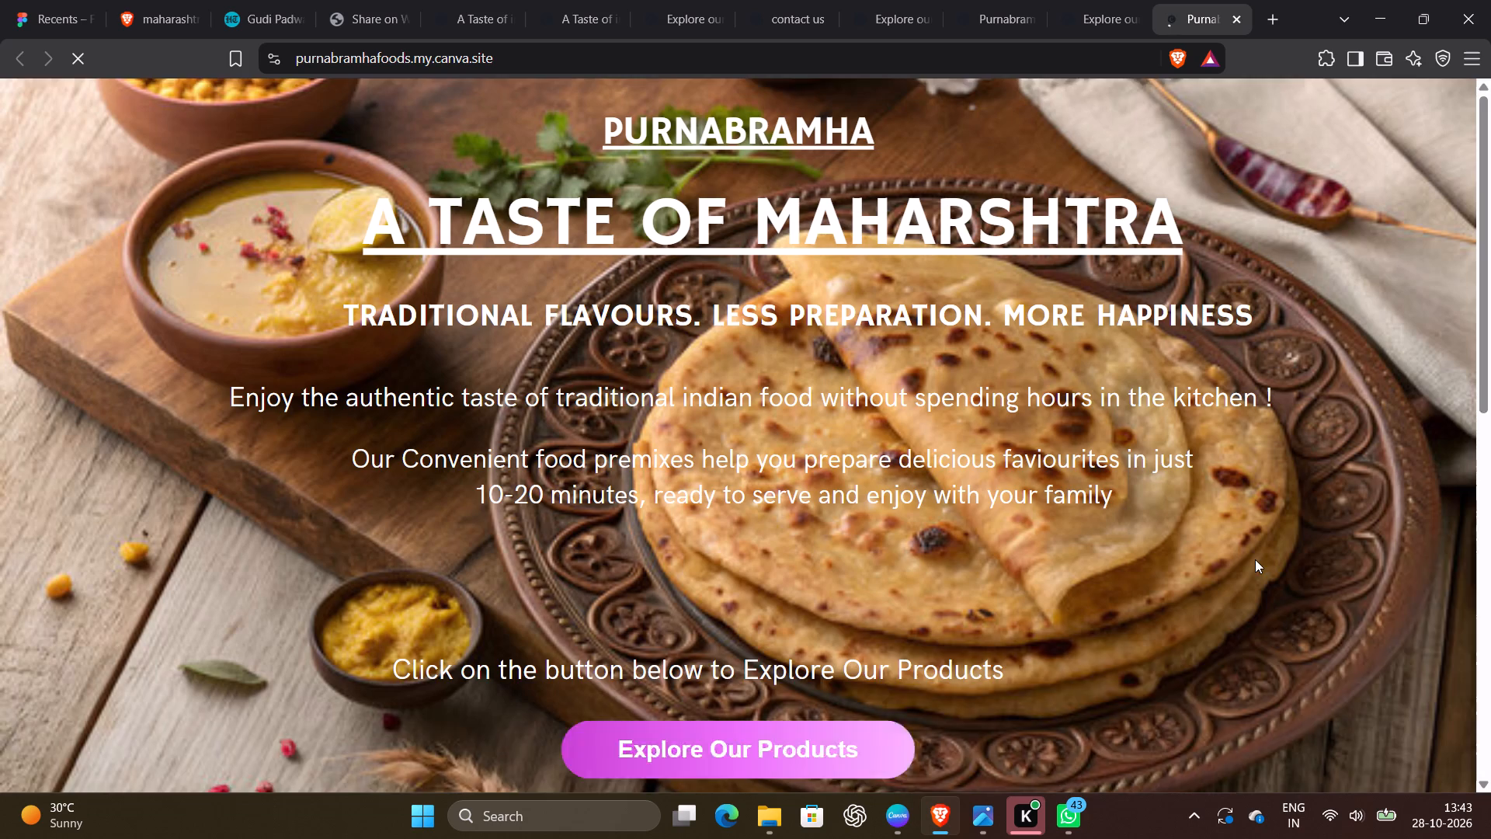
pyautogui.scroll(-2, 1067, 520)
pyautogui.click(819, 579)
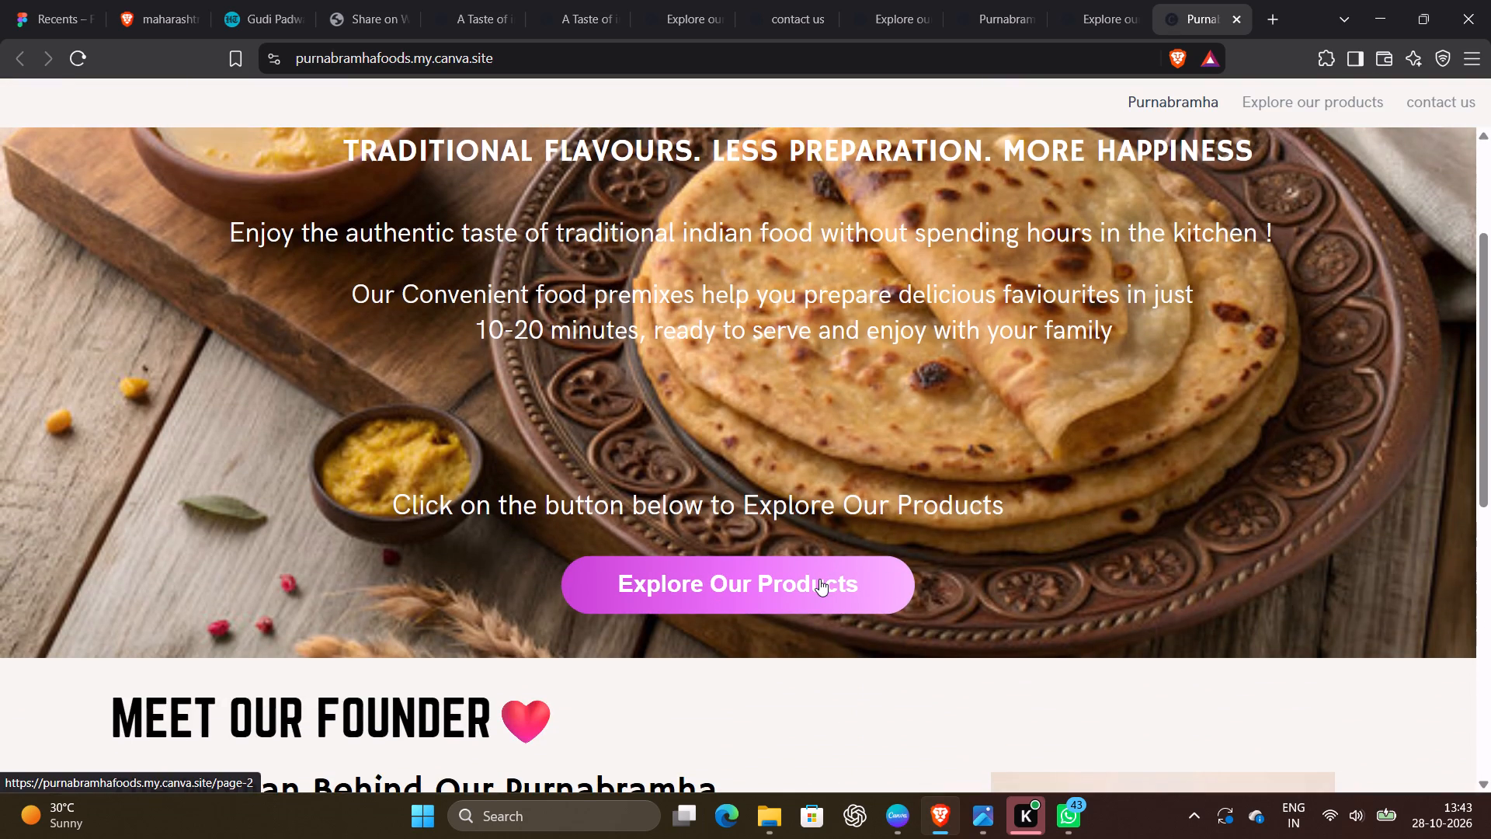
pyautogui.scroll(-3, 819, 579)
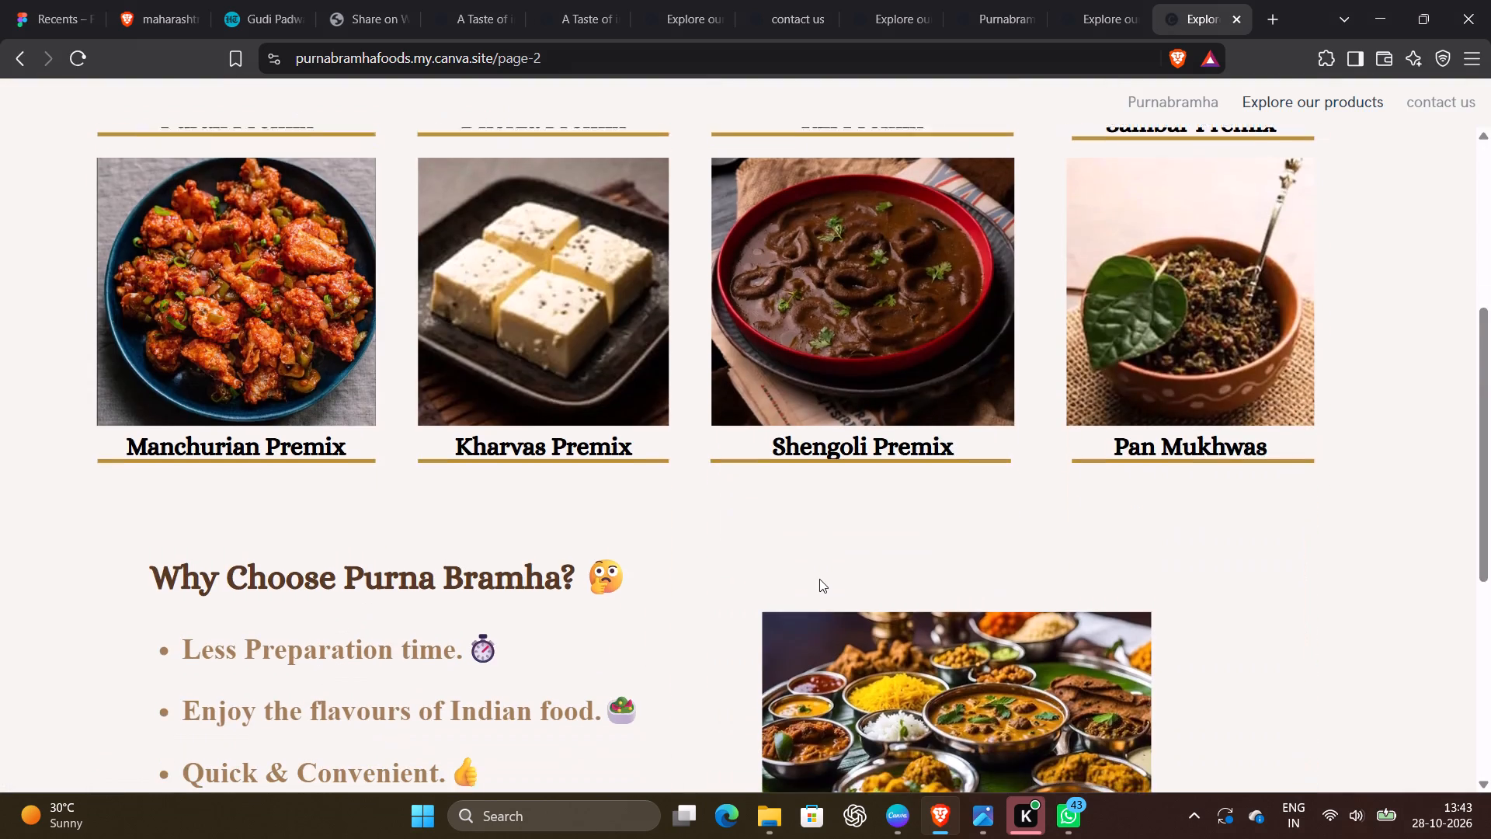
pyautogui.scroll(-6, 819, 579)
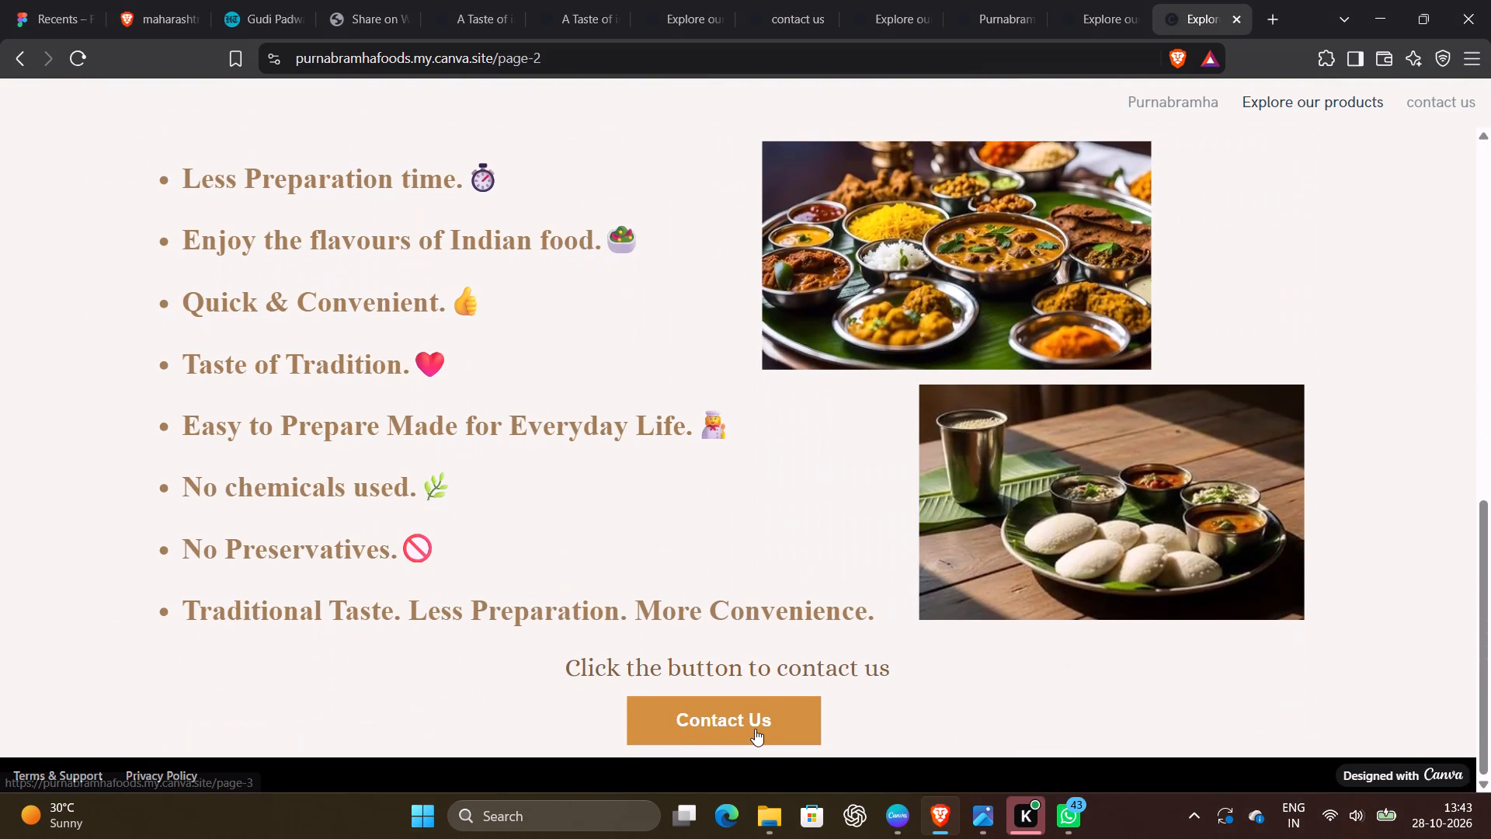
# Follow the products page's Contact Us link and review the published contact page.
pyautogui.click(755, 729)
pyautogui.scroll(-11, 755, 729)
pyautogui.scroll(10, 755, 729)
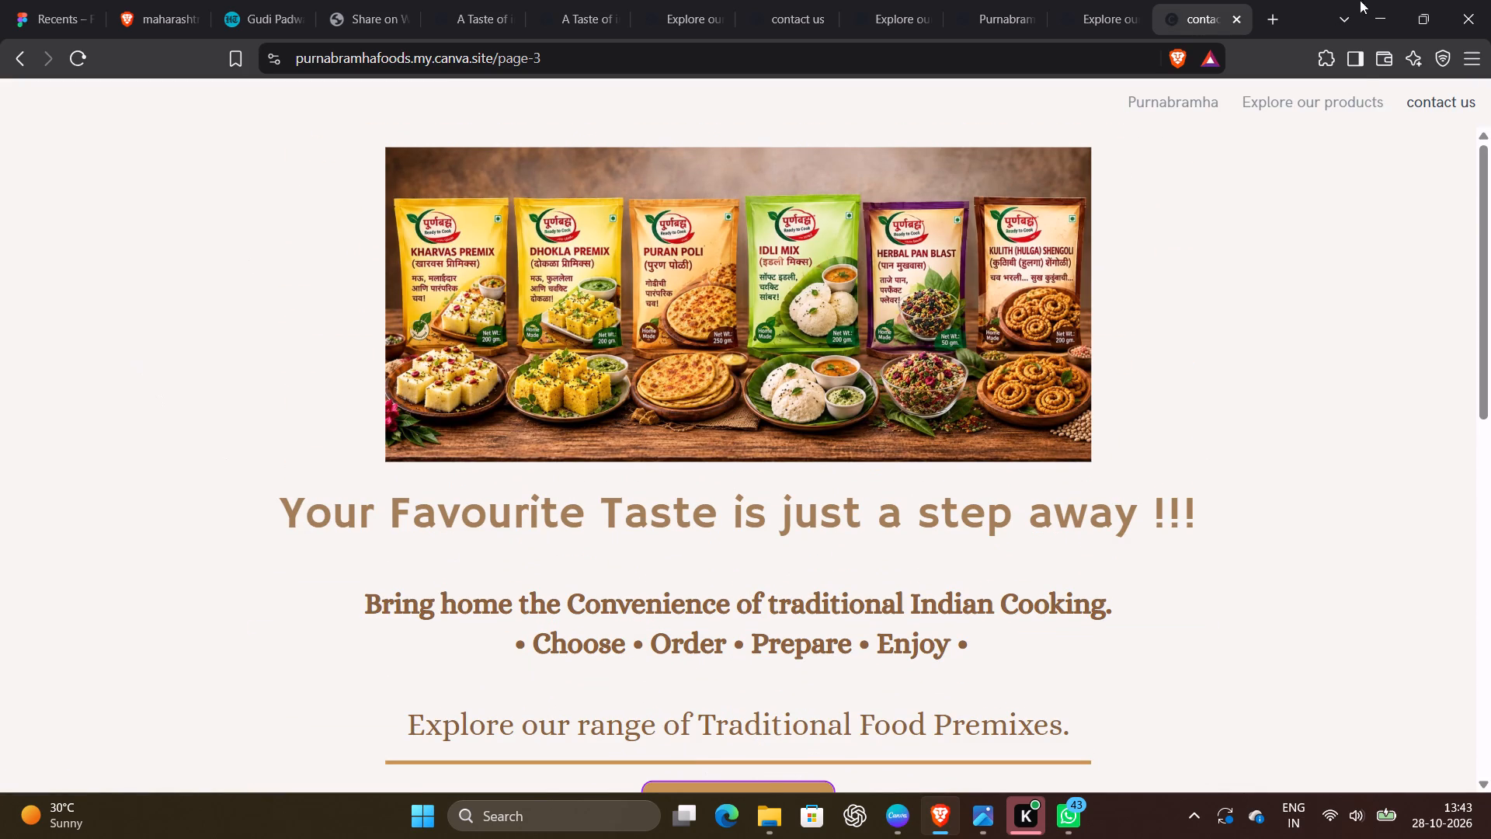
# Bring up the browser's main options on the live contact page.
pyautogui.click(1482, 68)
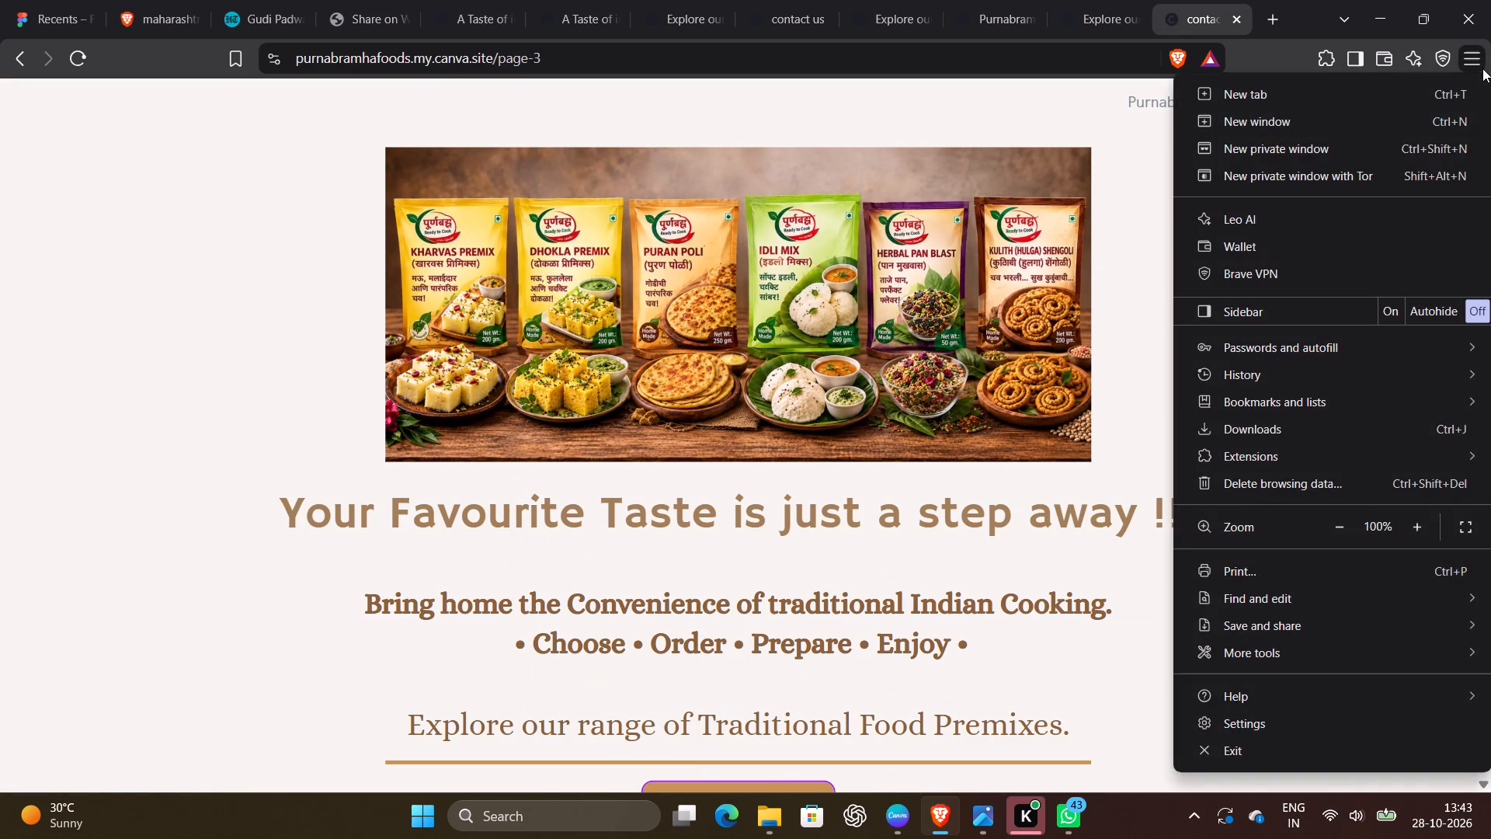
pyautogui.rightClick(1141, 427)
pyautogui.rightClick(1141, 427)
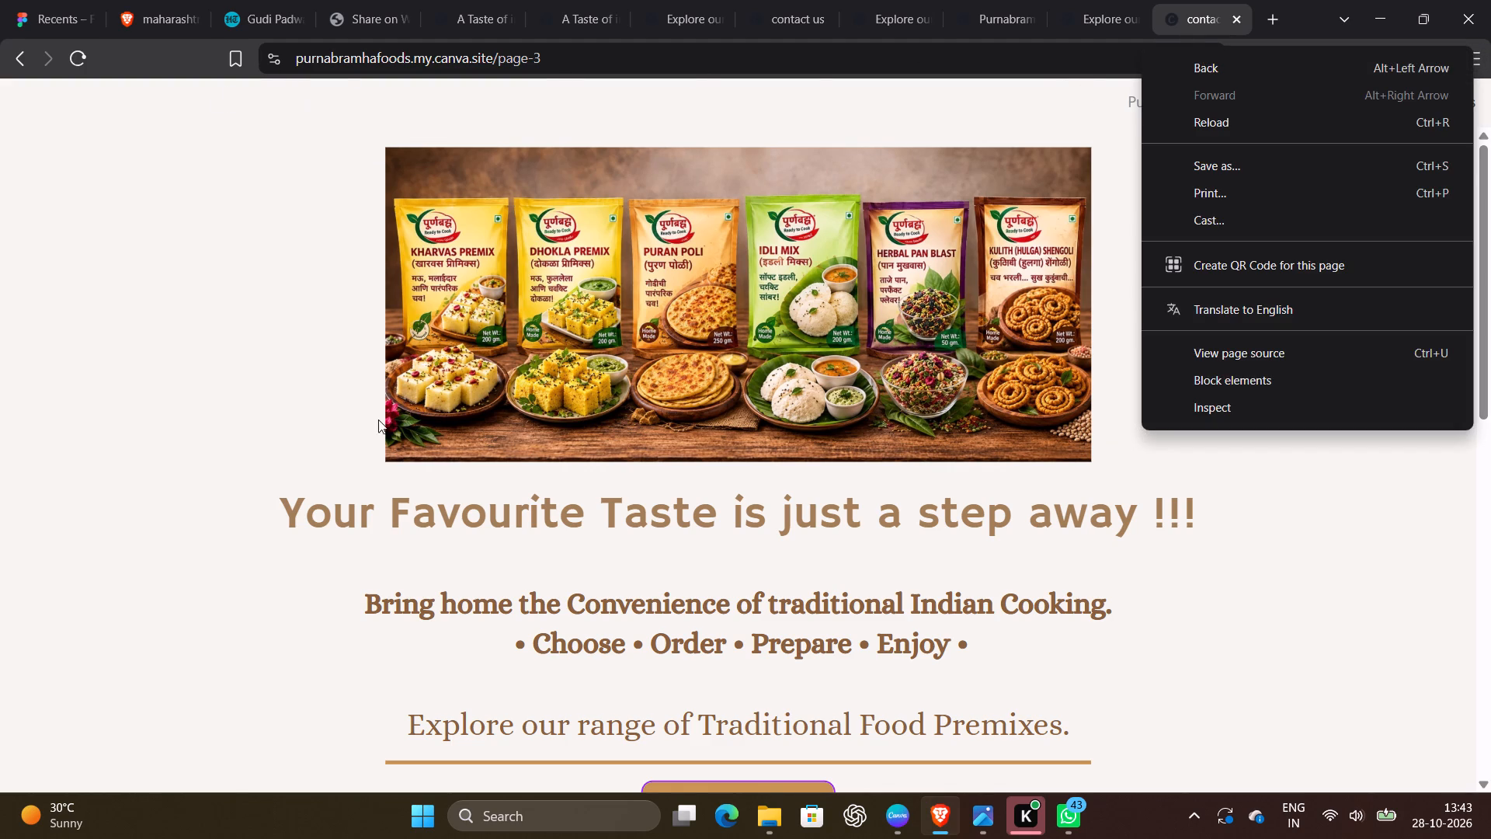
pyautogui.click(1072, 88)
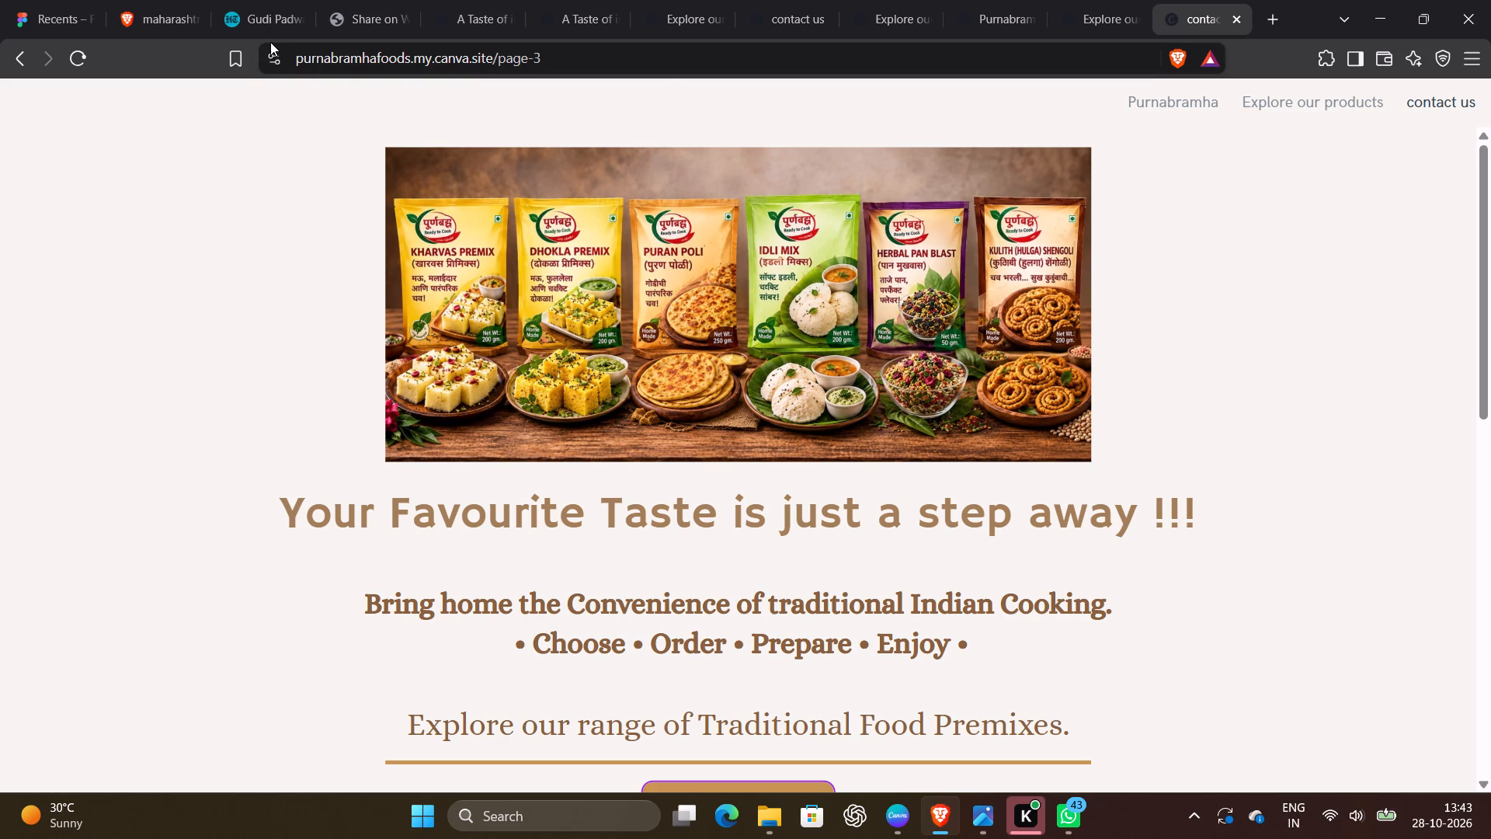
# Return to the live website's Purnabramha home page and copy its full web address.
pyautogui.click(1200, 104)
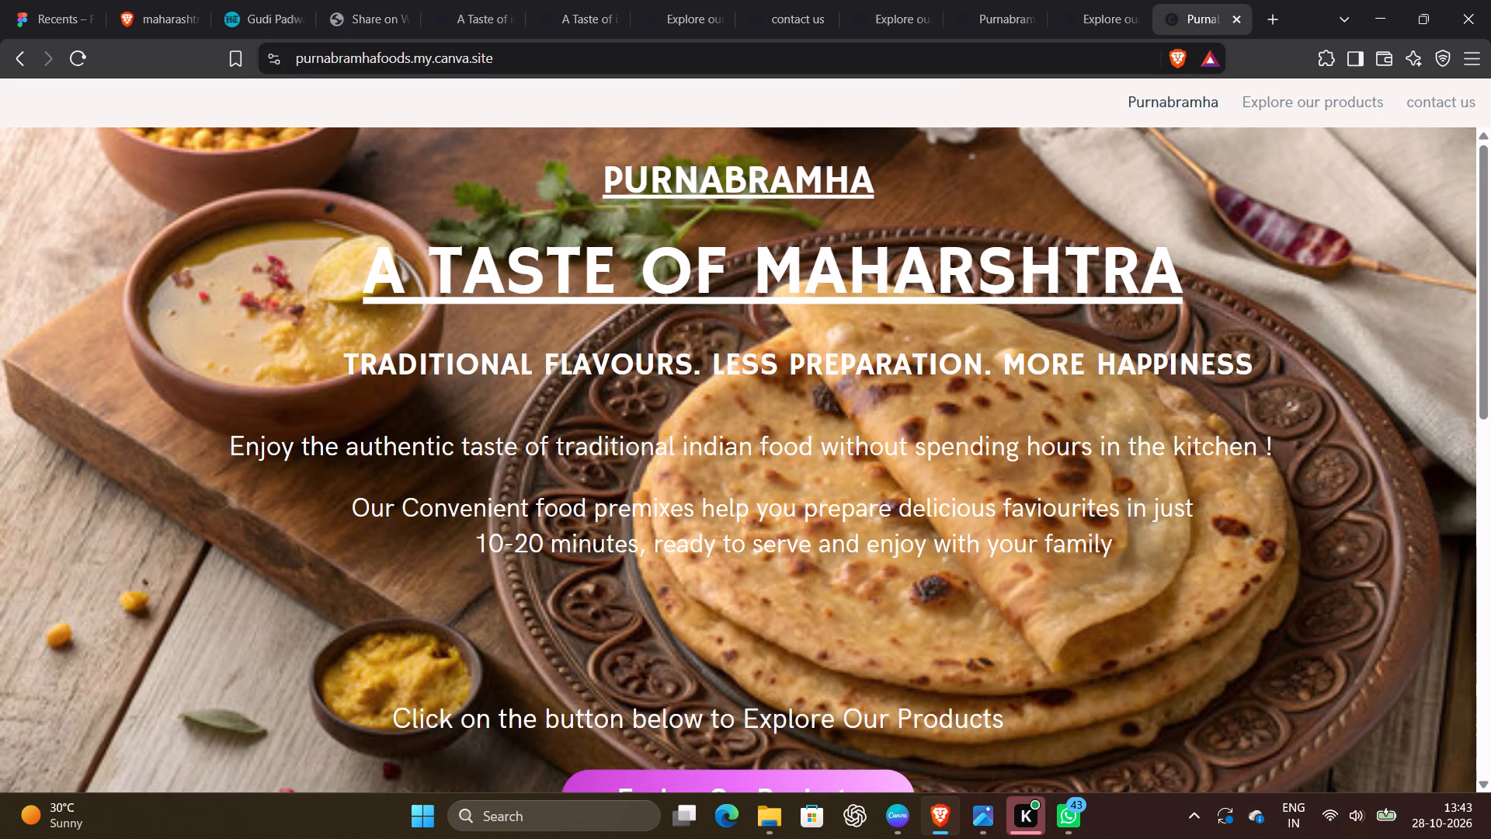
pyautogui.click(486, 54)
pyautogui.moveTo(486, 54); pyautogui.dragTo(304, 56)
pyautogui.hotkey('ctrl', 'c')
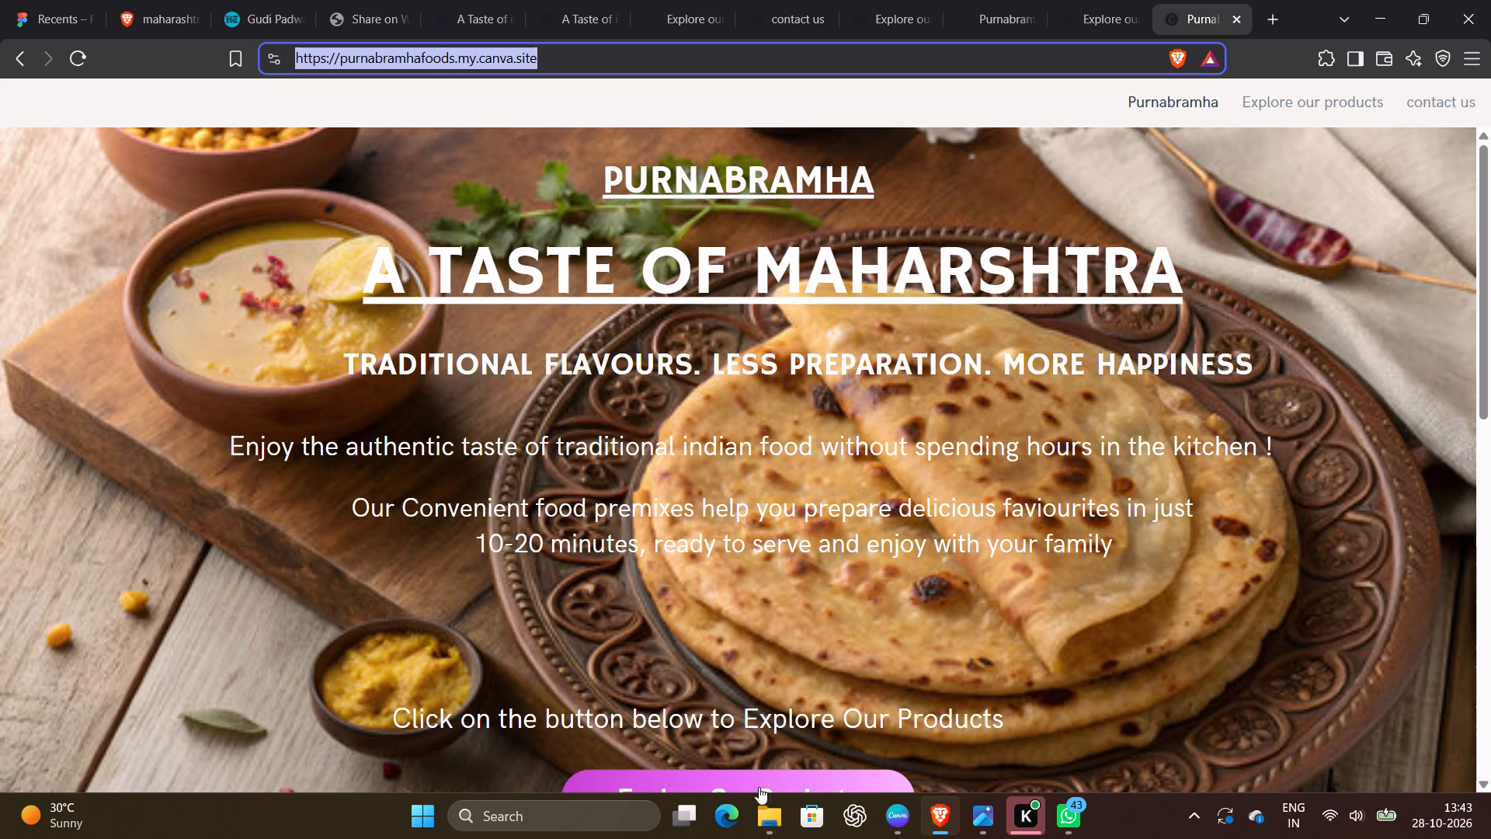
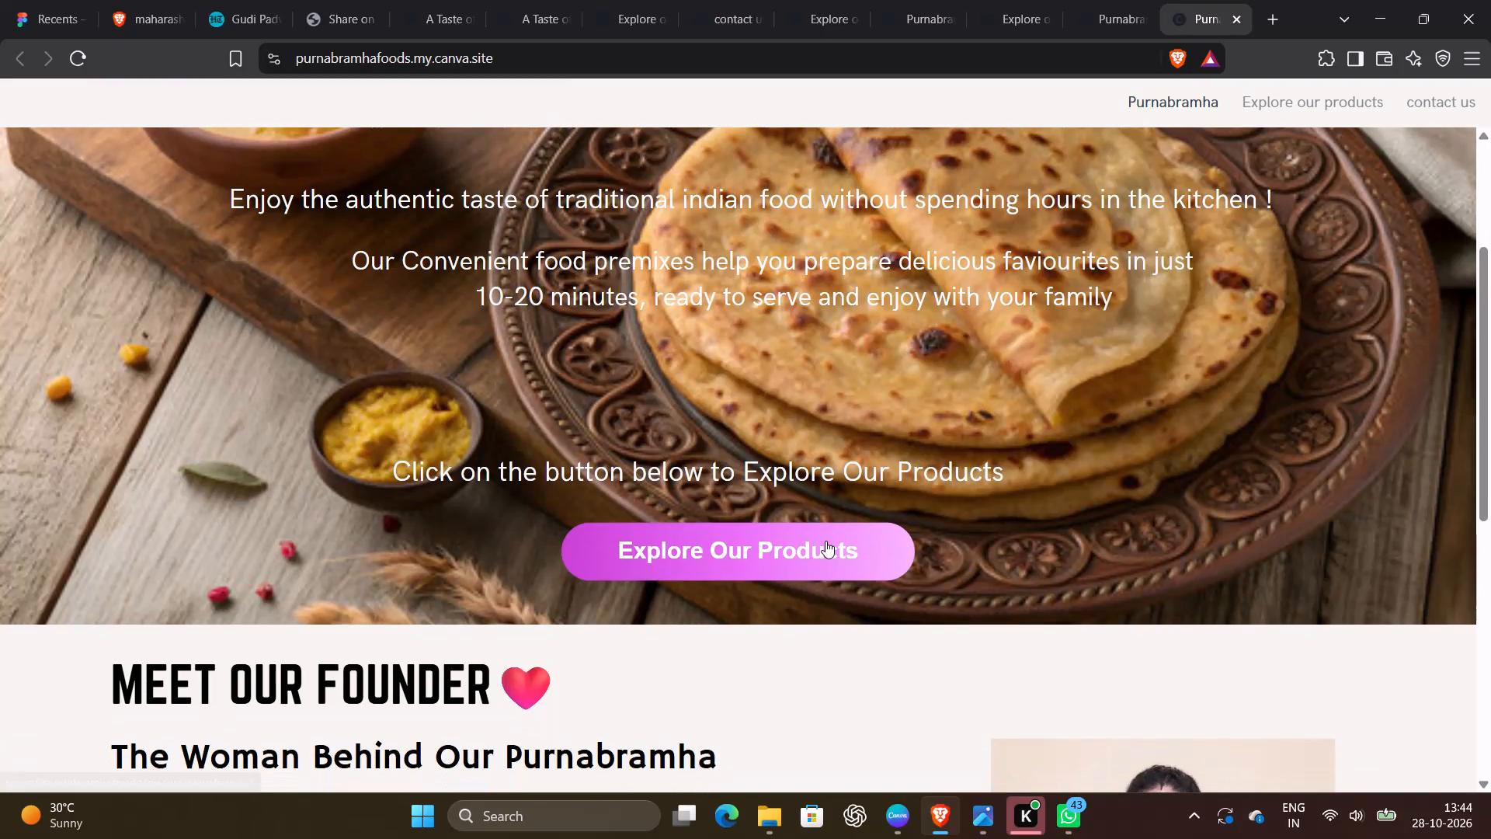
# Follow the live home page's Explore Our Products link and look through the products page down to its Contact Us link.
pyautogui.click(825, 541)
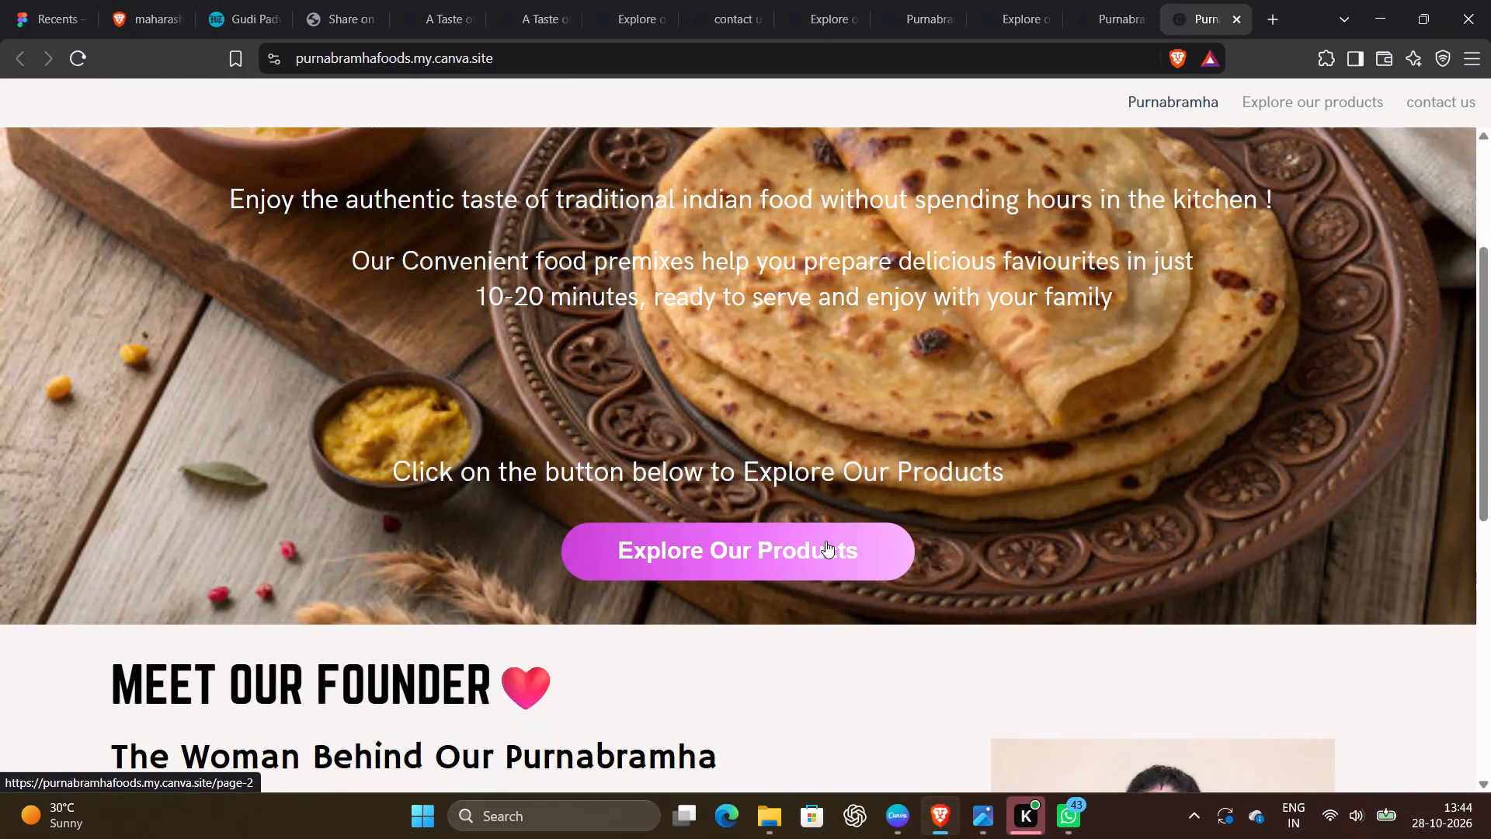
pyautogui.scroll(-7, 825, 541)
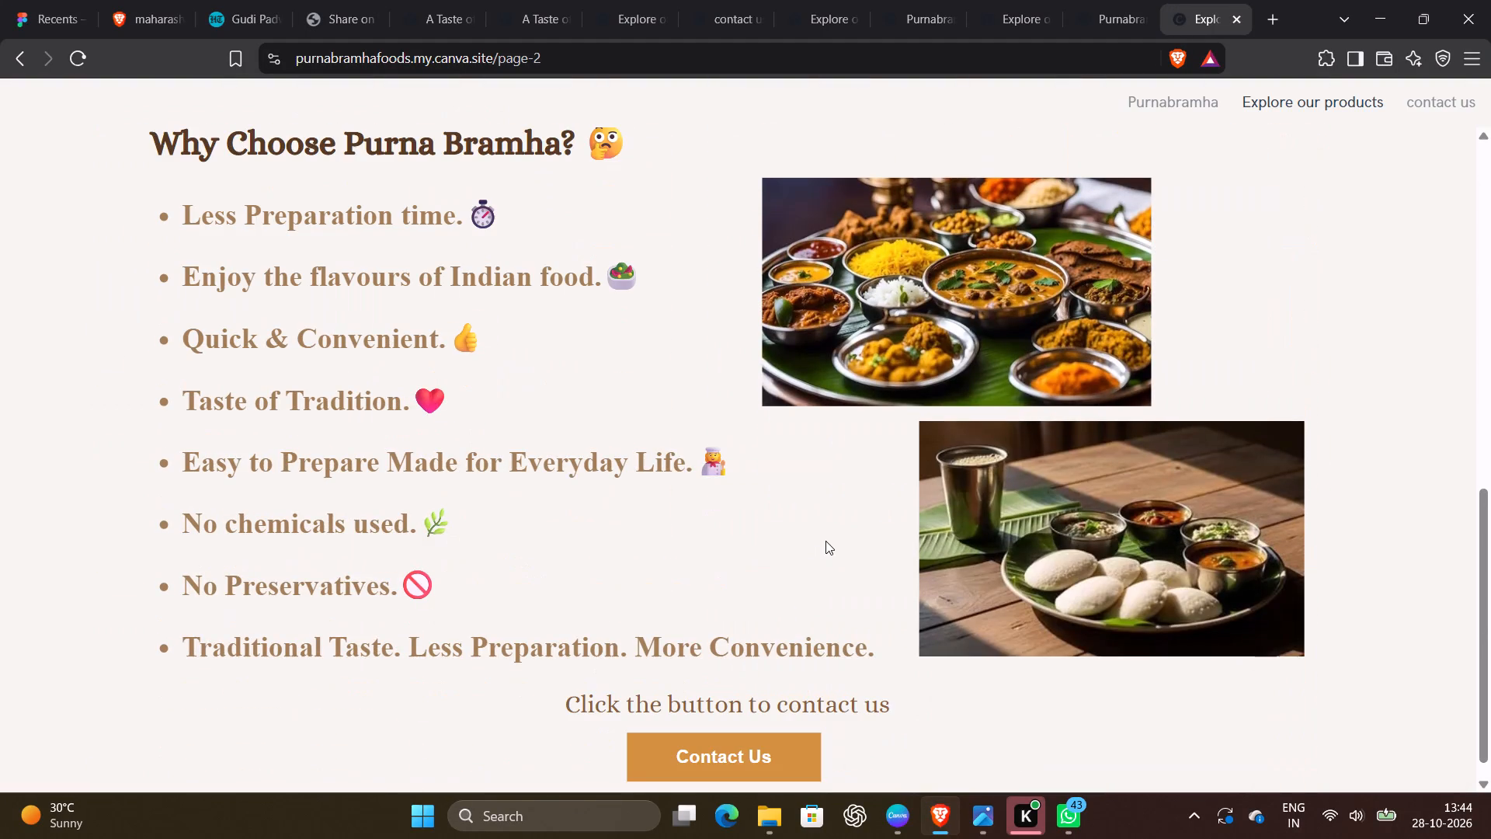
# Follow the Contact Us link and review the live contact page to its end, returning to the Order Now link.
pyautogui.click(735, 705)
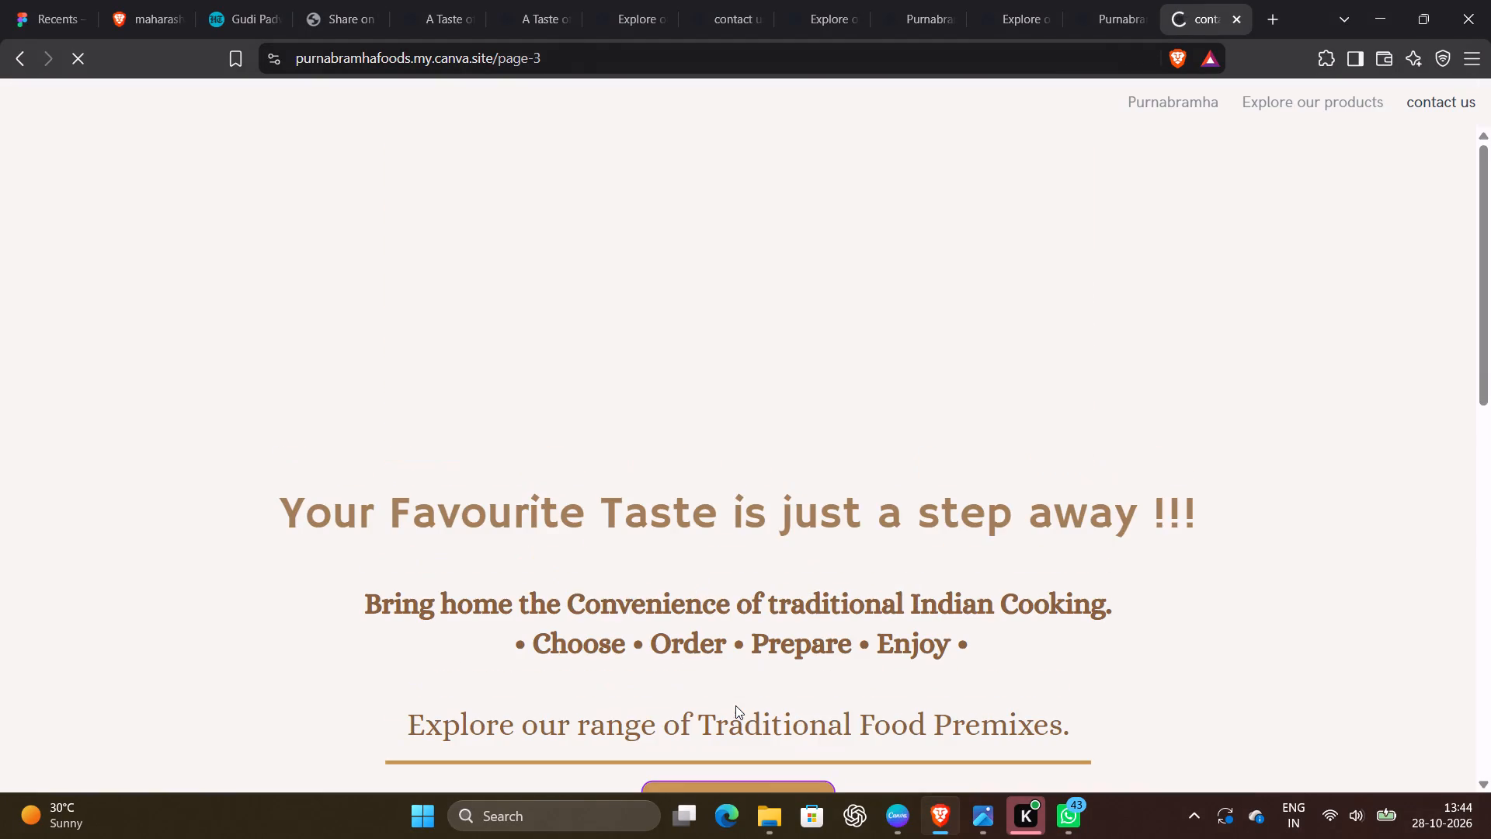
pyautogui.scroll(-10, 735, 705)
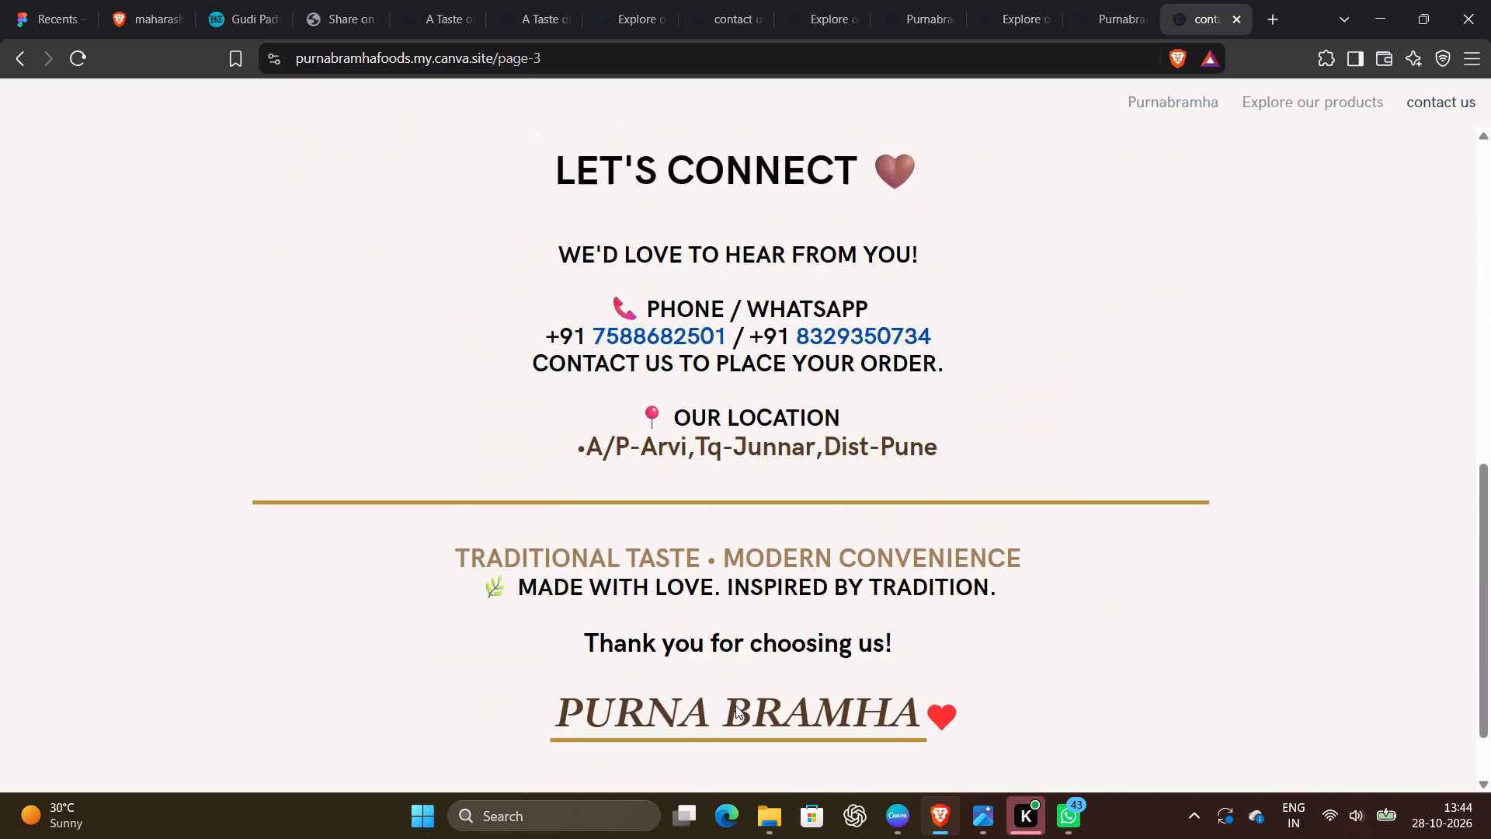
pyautogui.scroll(6, 735, 705)
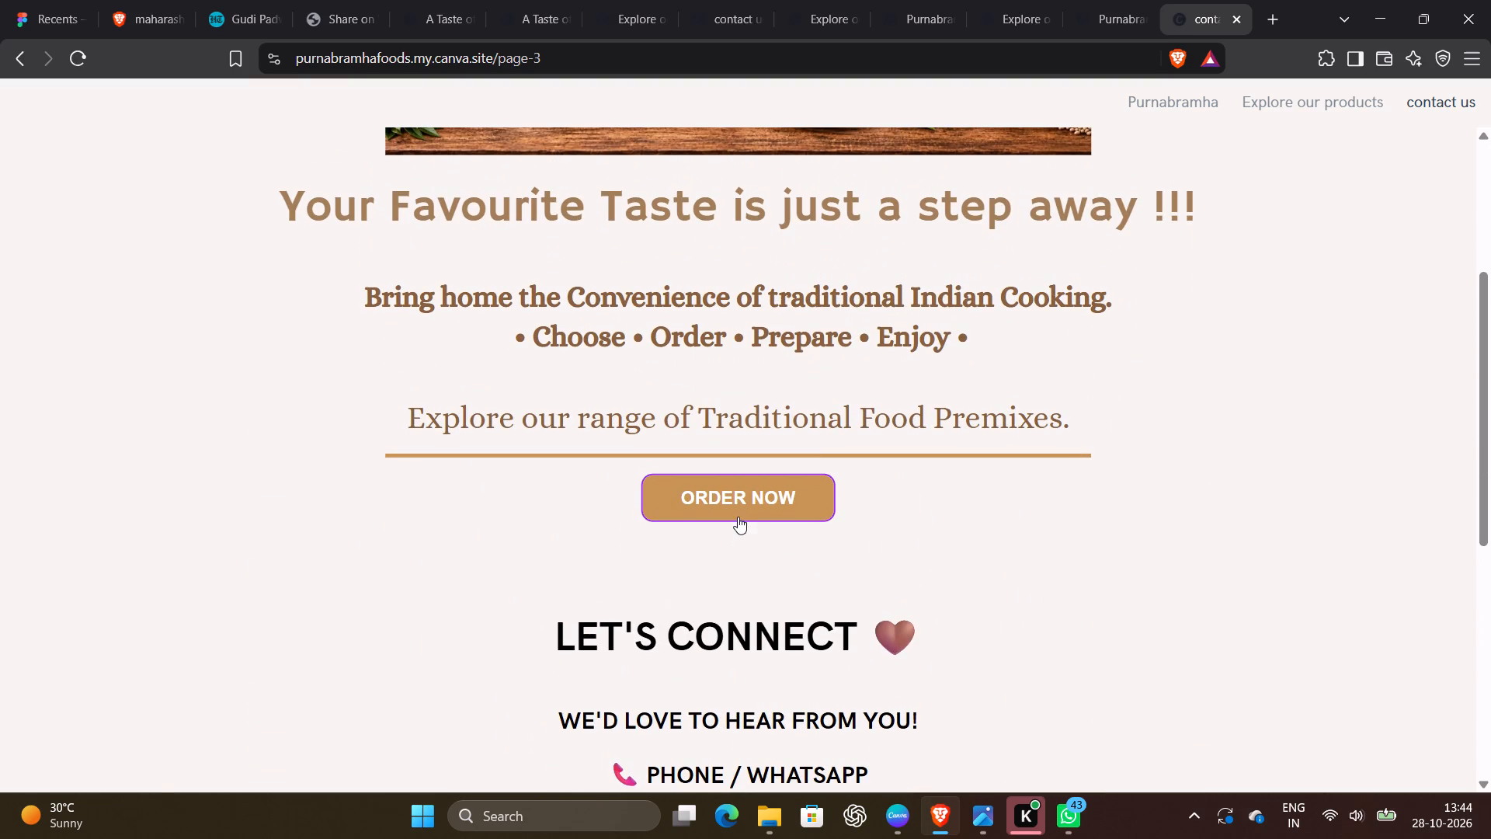
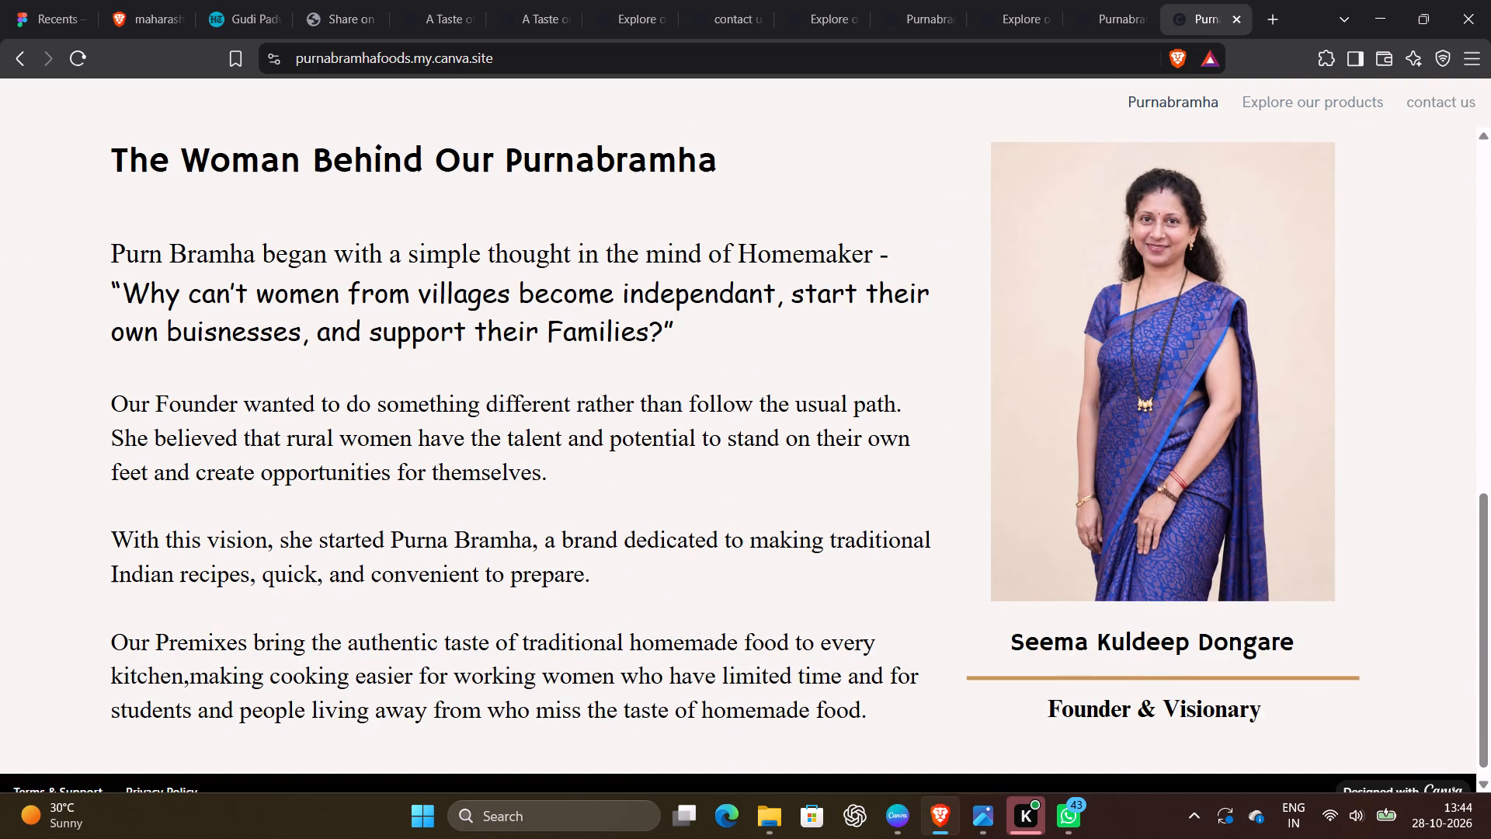
# Follow the live site's Explore our products navigation link and review the products page down to its end.
pyautogui.click(1291, 97)
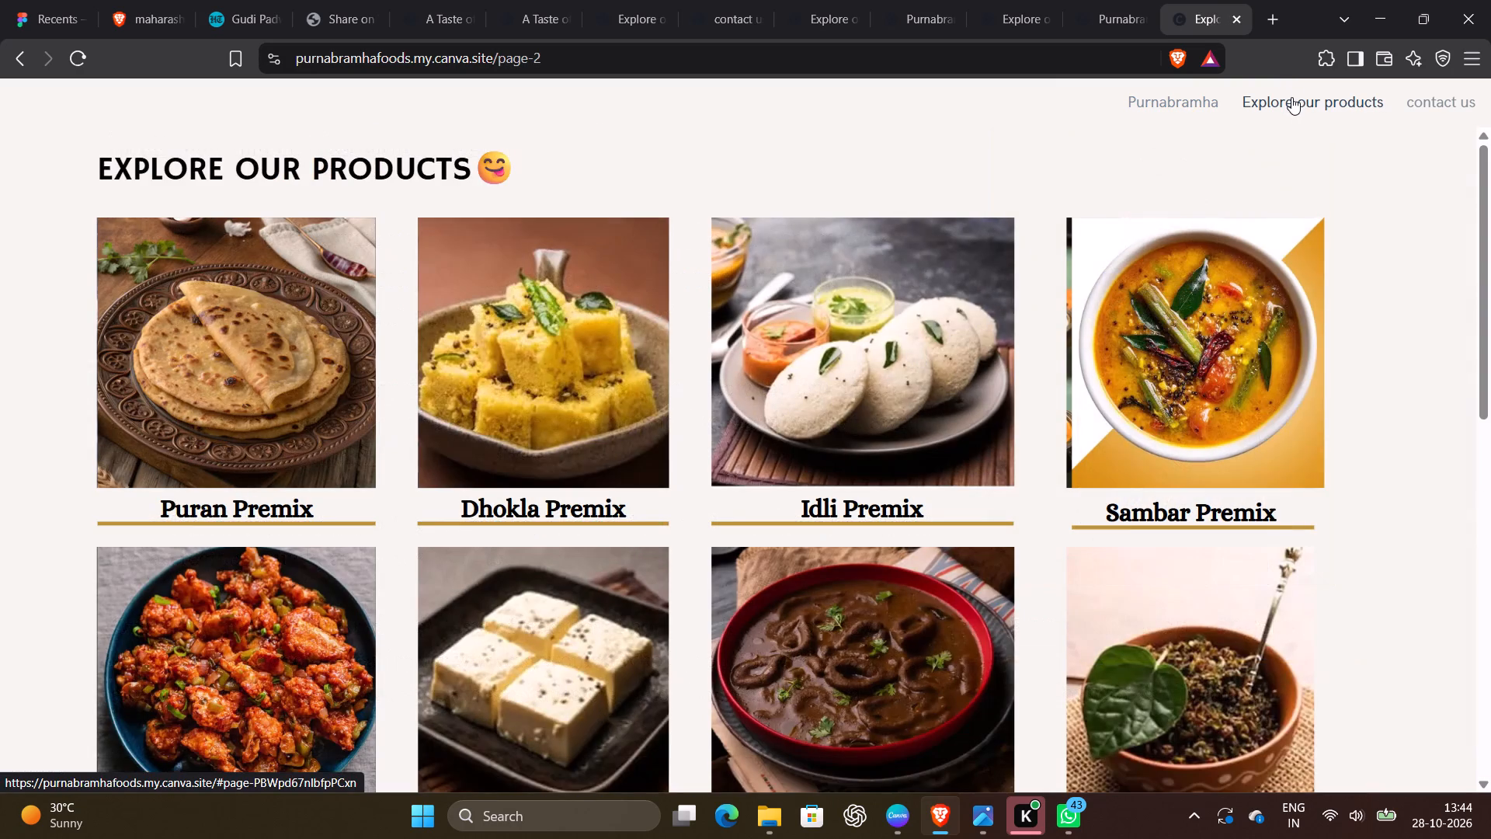
pyautogui.scroll(-8, 783, 597)
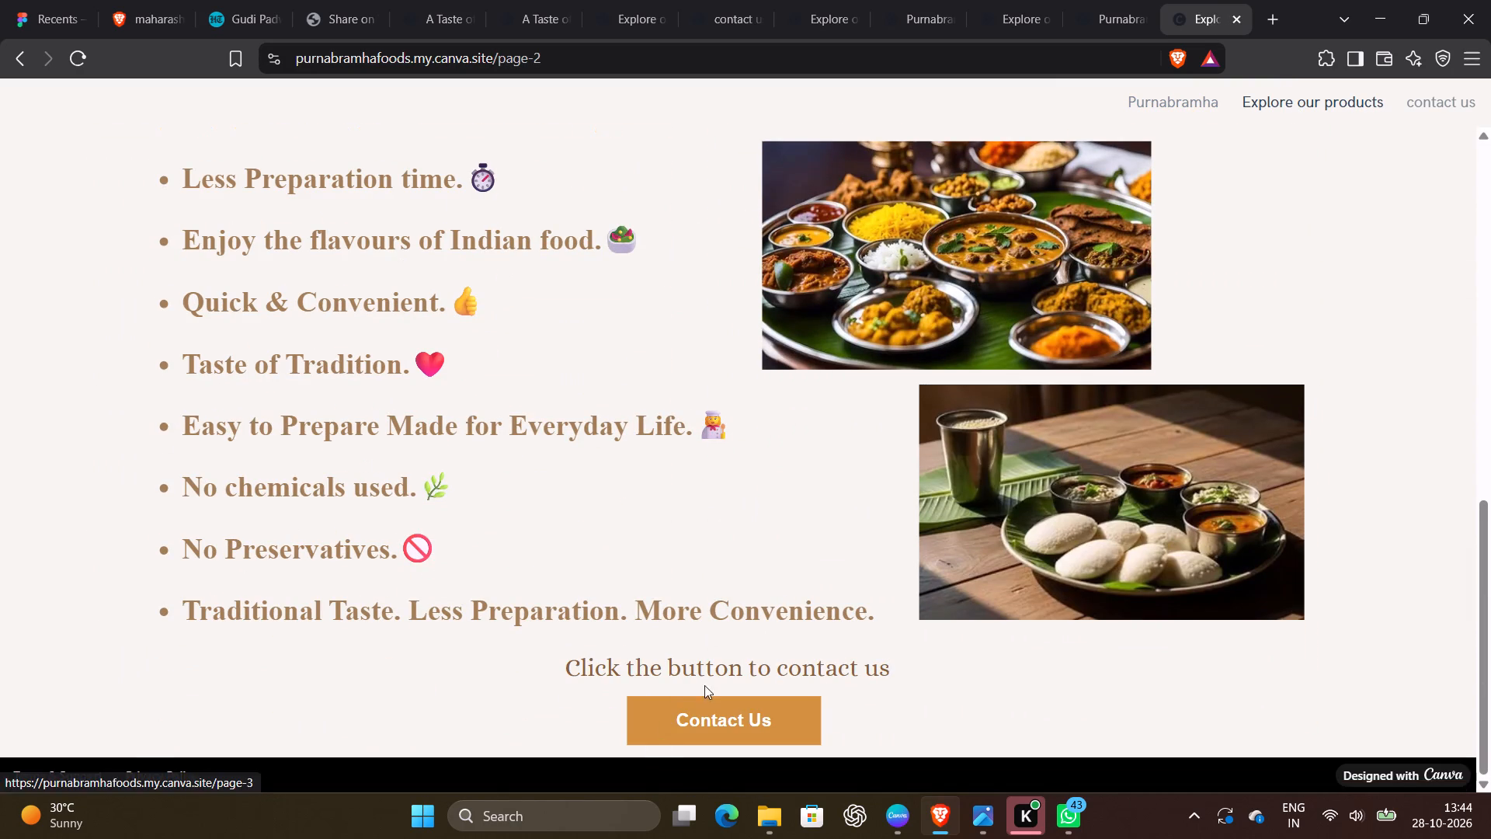
# Follow the live site's contact us navigation link and review the contact page down to its footer.
pyautogui.click(1431, 96)
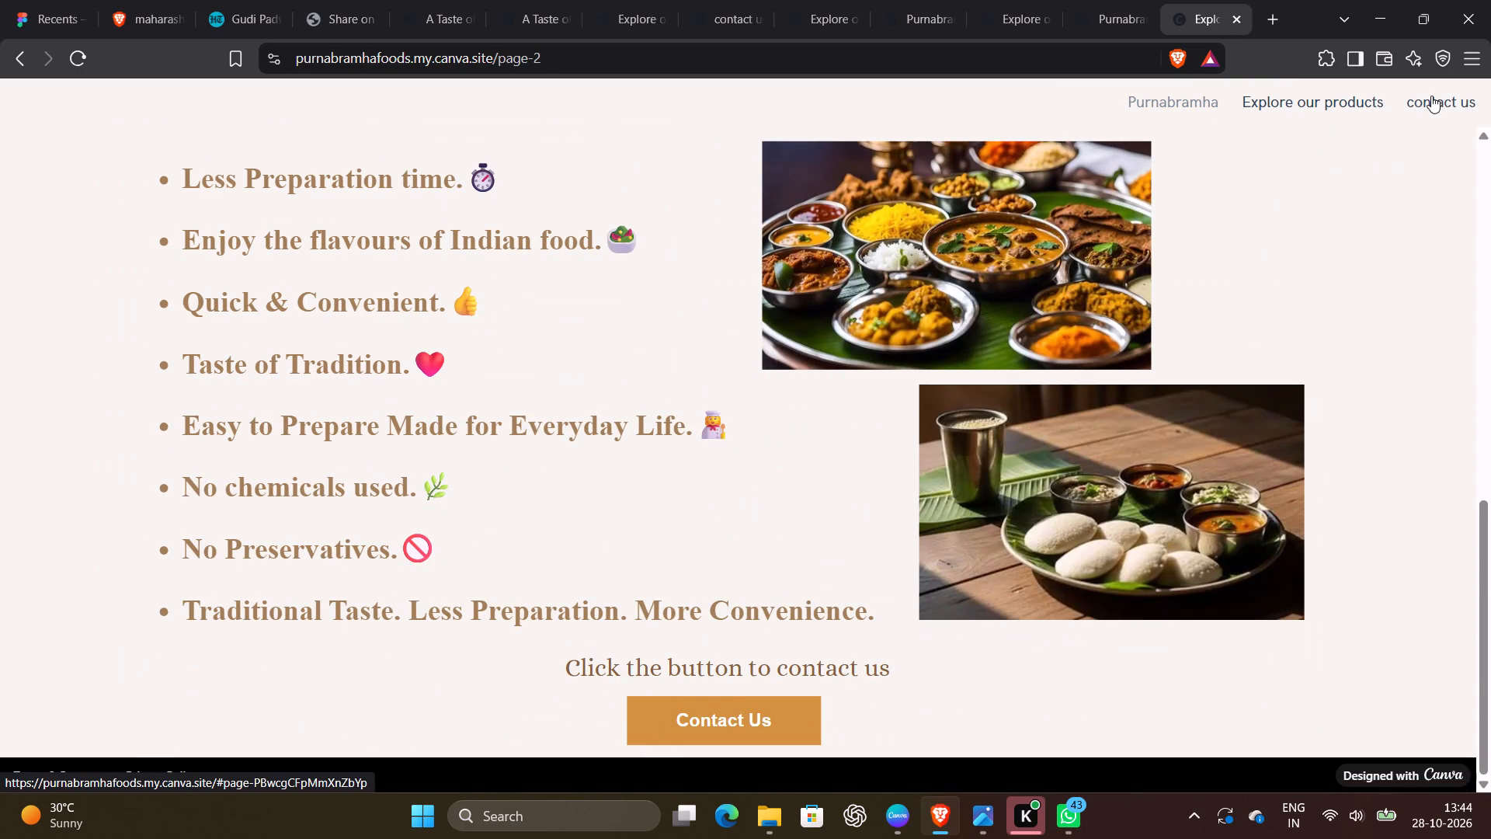
pyautogui.scroll(-4, 1048, 483)
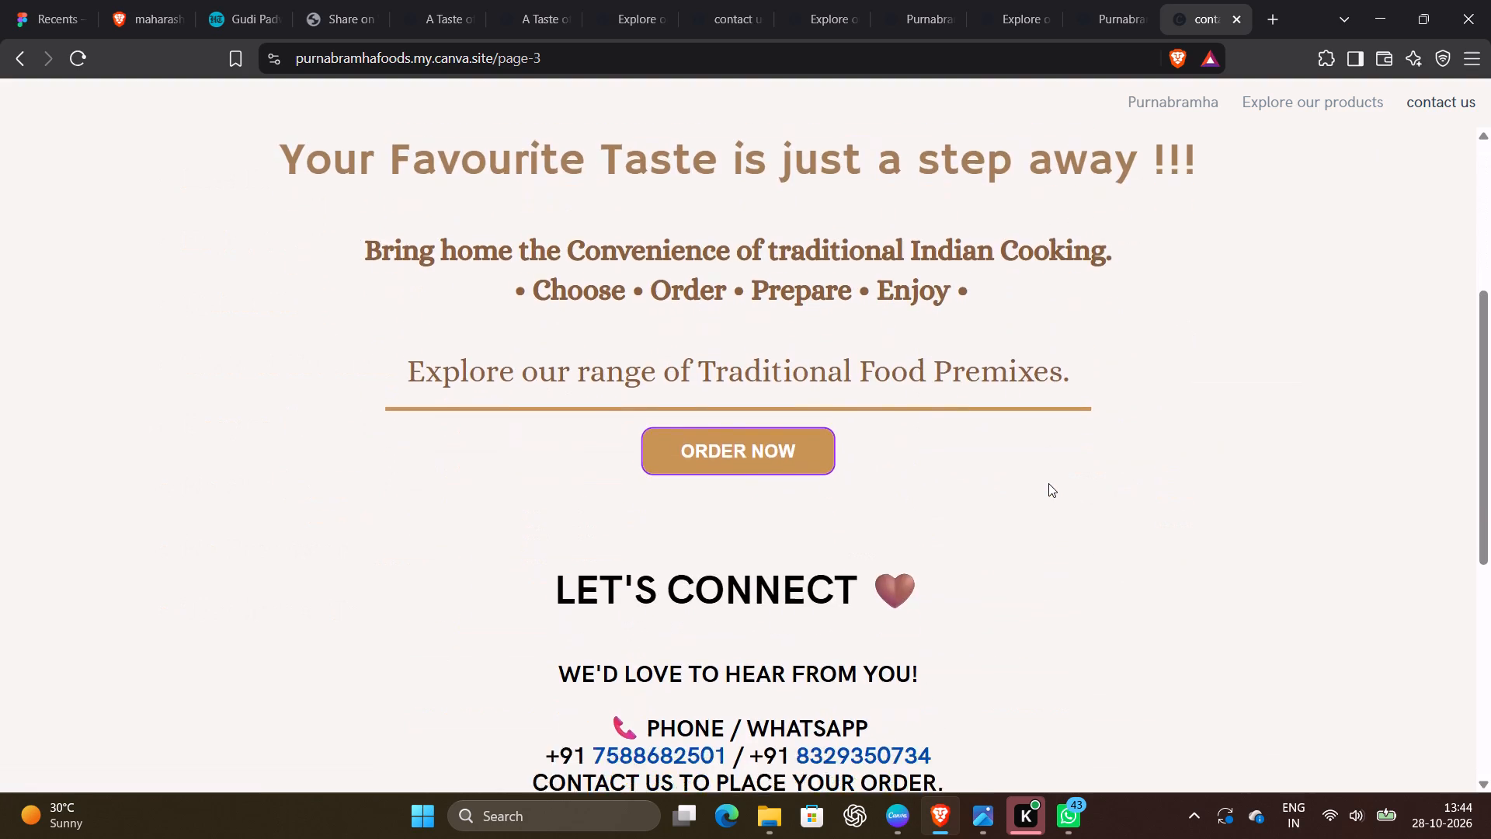
pyautogui.scroll(-7, 1048, 483)
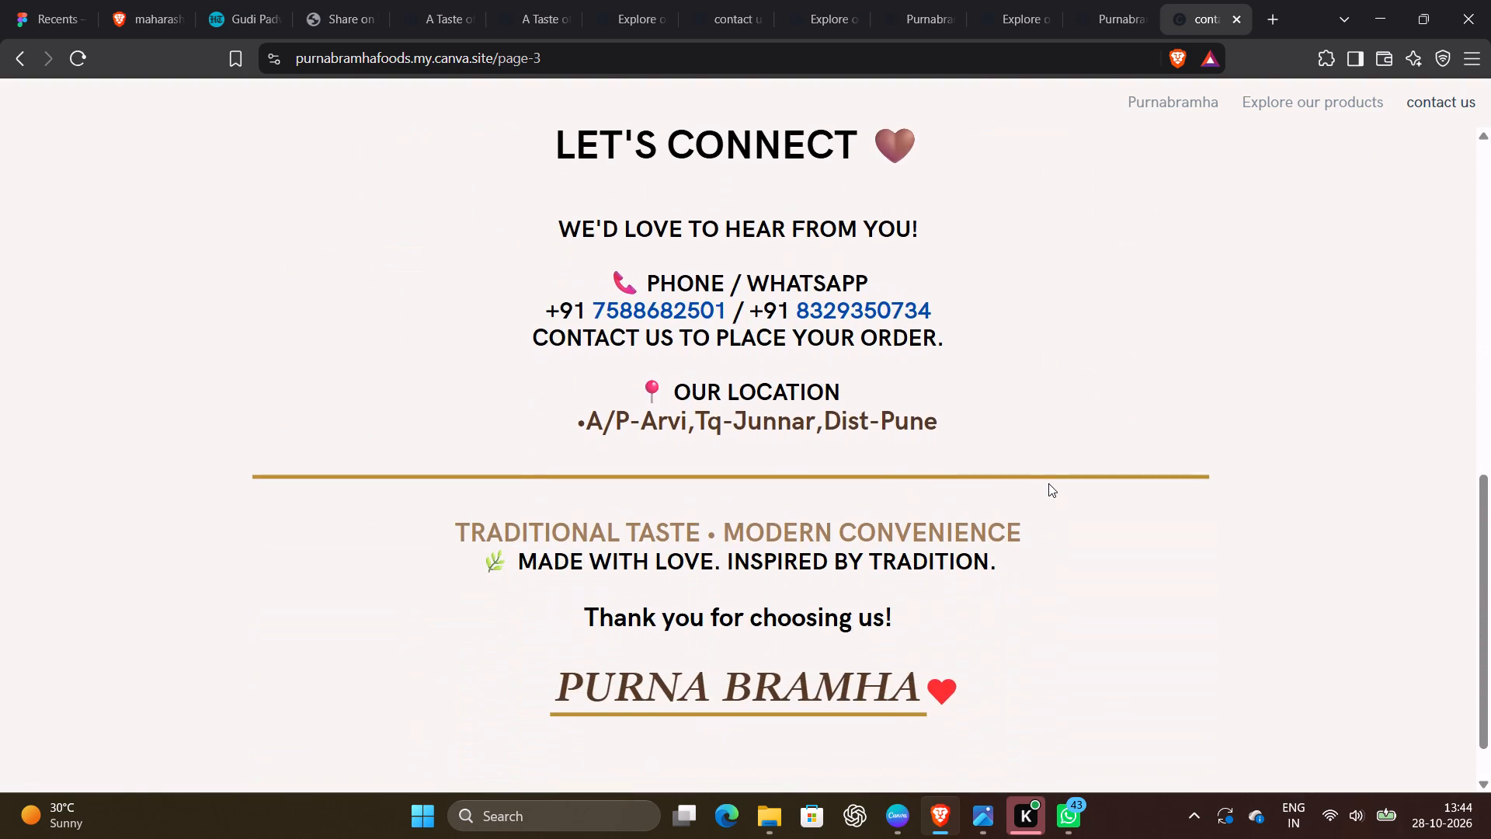
pyautogui.scroll(-2, 1048, 483)
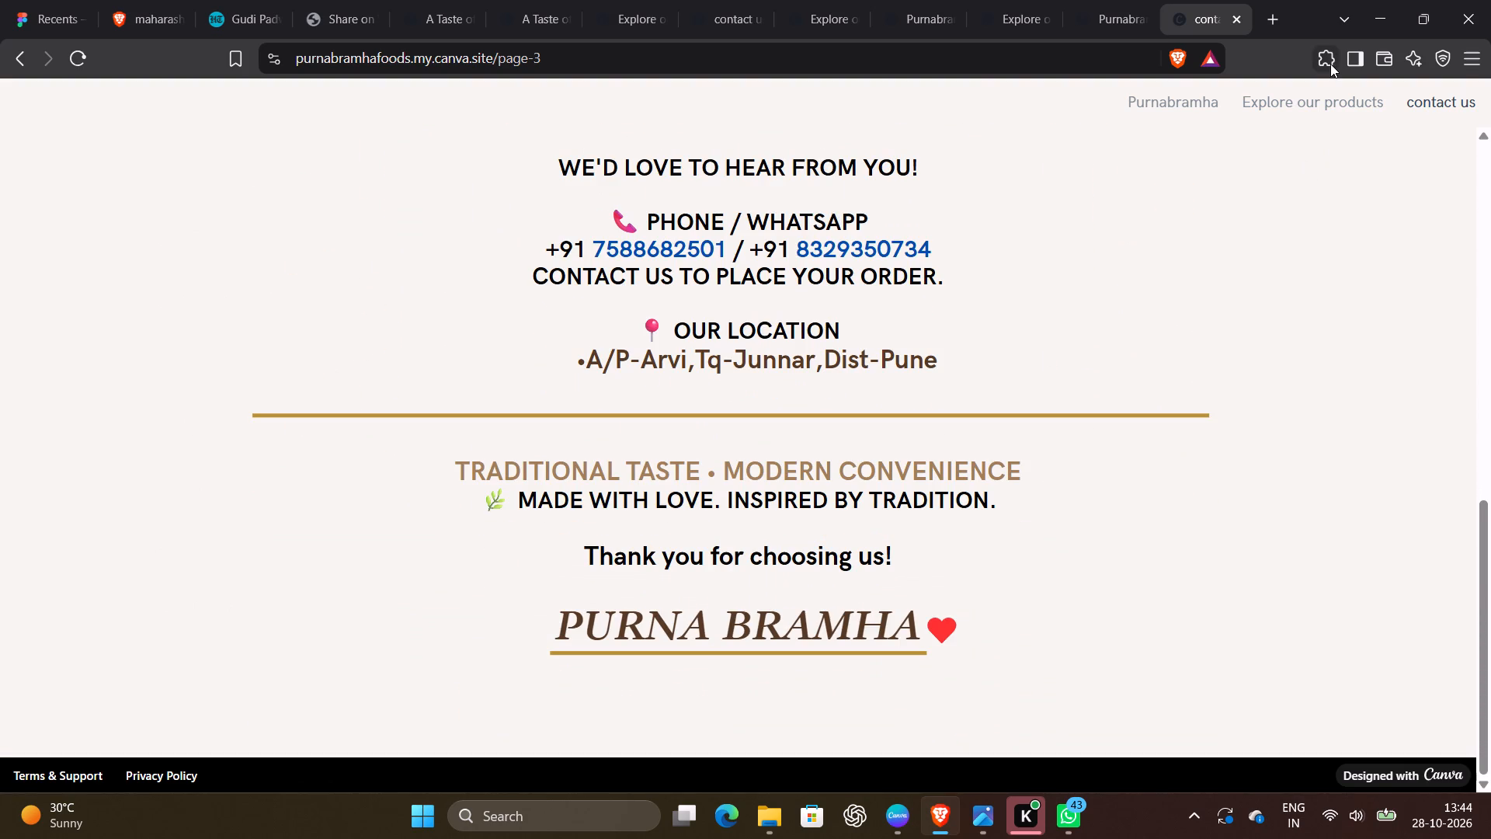
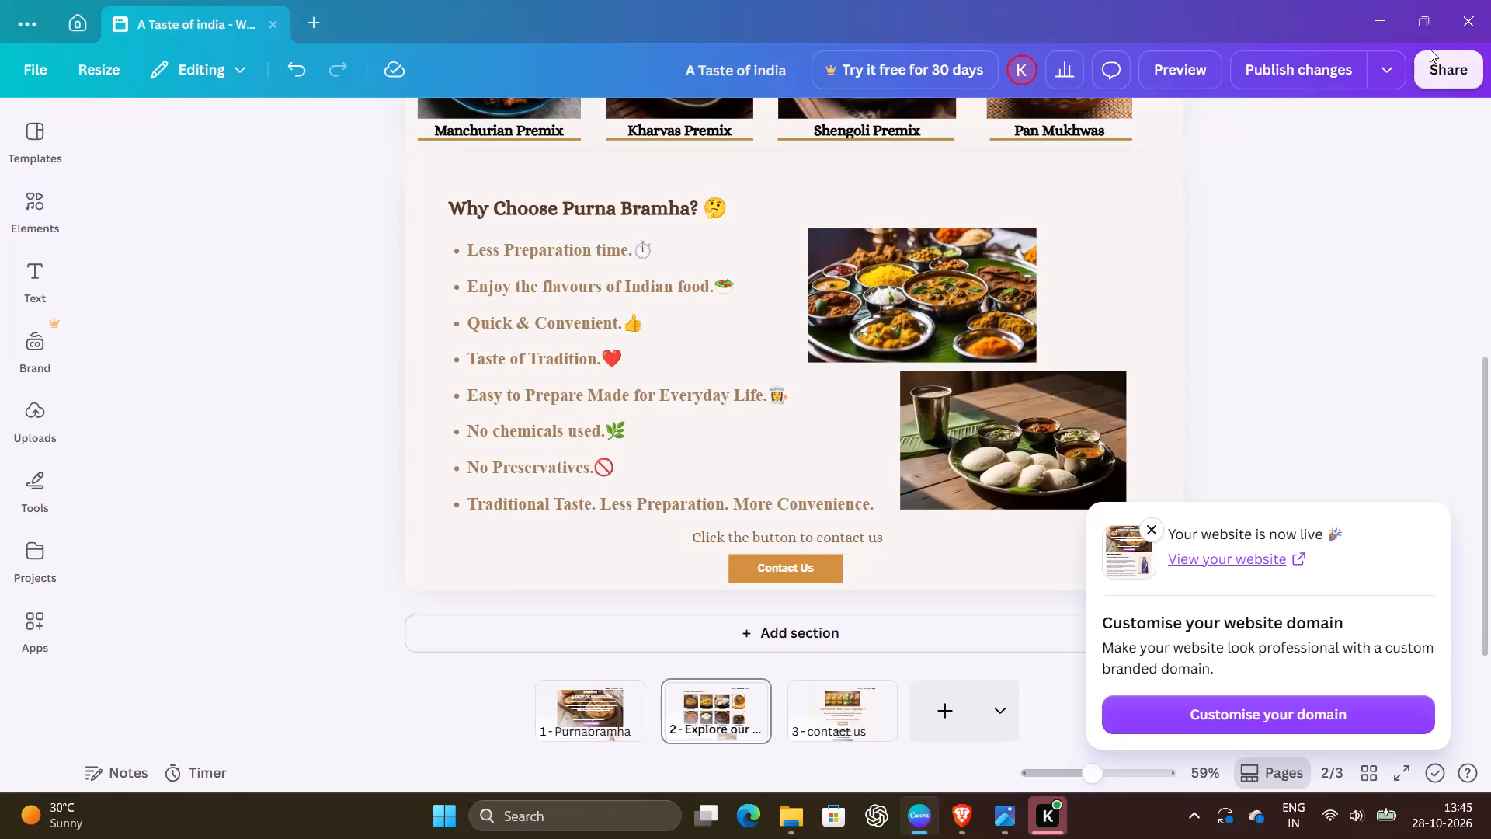
# Dismiss the published-website notice with the custom domain offer and return to the products page in the editor.
pyautogui.click(1154, 524)
pyautogui.click(1341, 291)
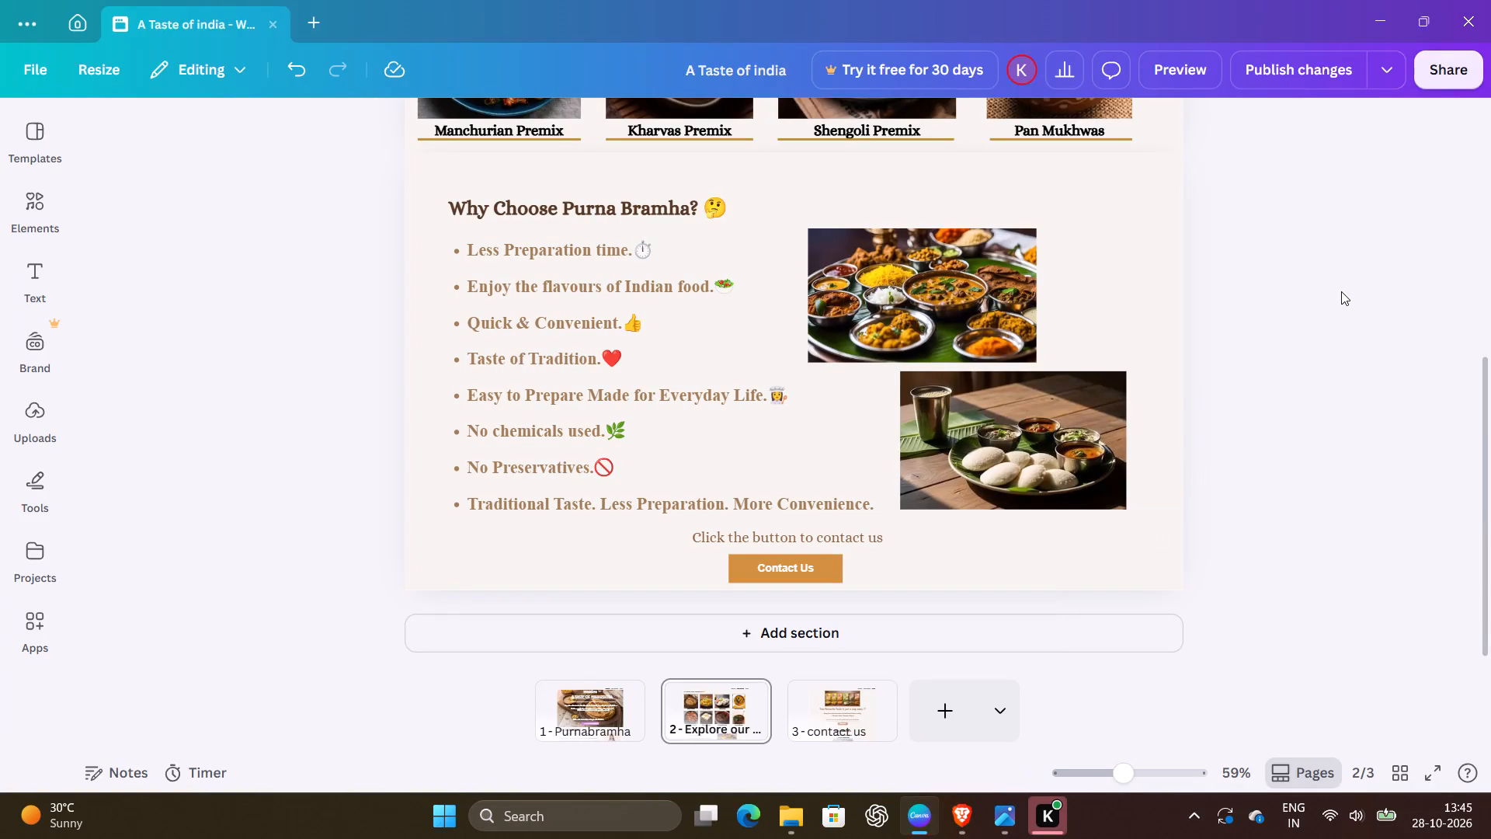